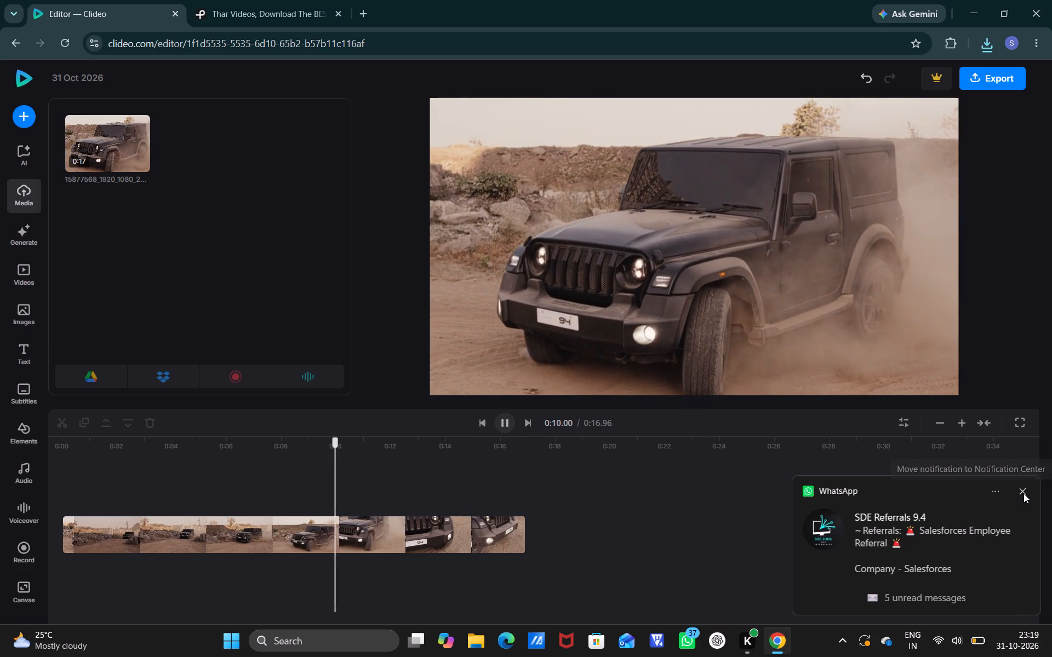
Dismiss the WhatsApp notification covering the timeline area.
left_click(1024, 493)
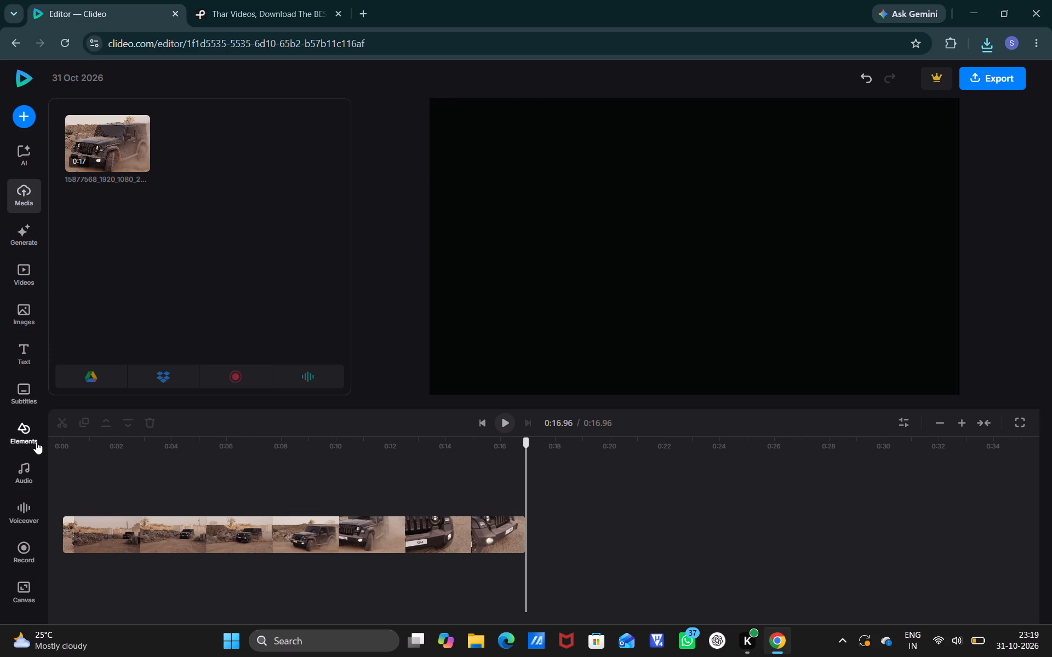
Preview the stock music tracks Price of Freedom and Lofi Study in the audio library.
left_click(20, 461)
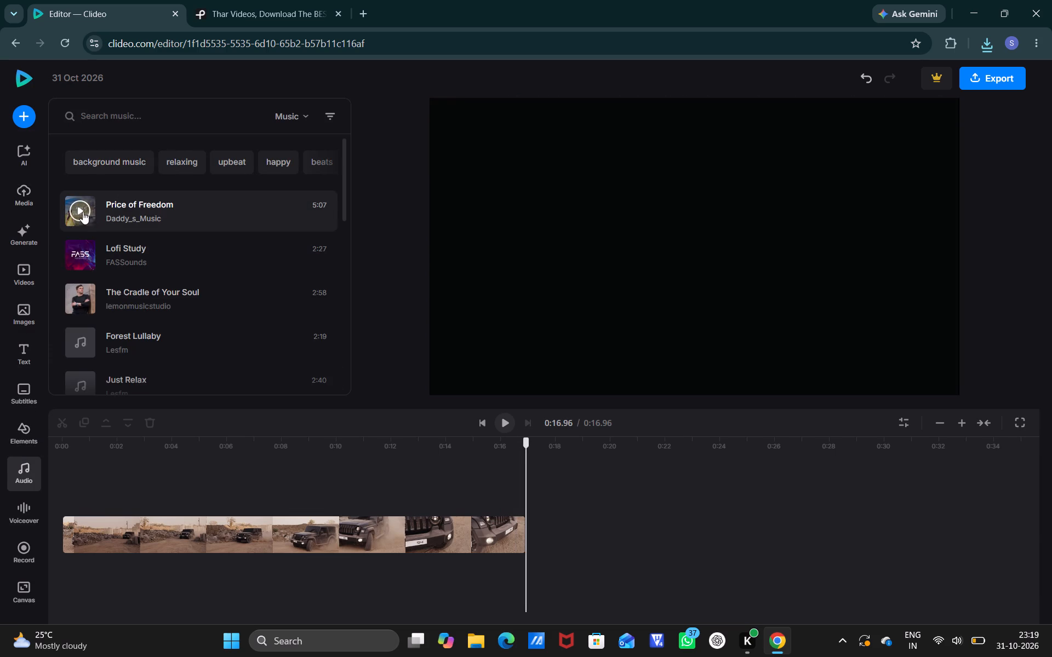
left_click(77, 210)
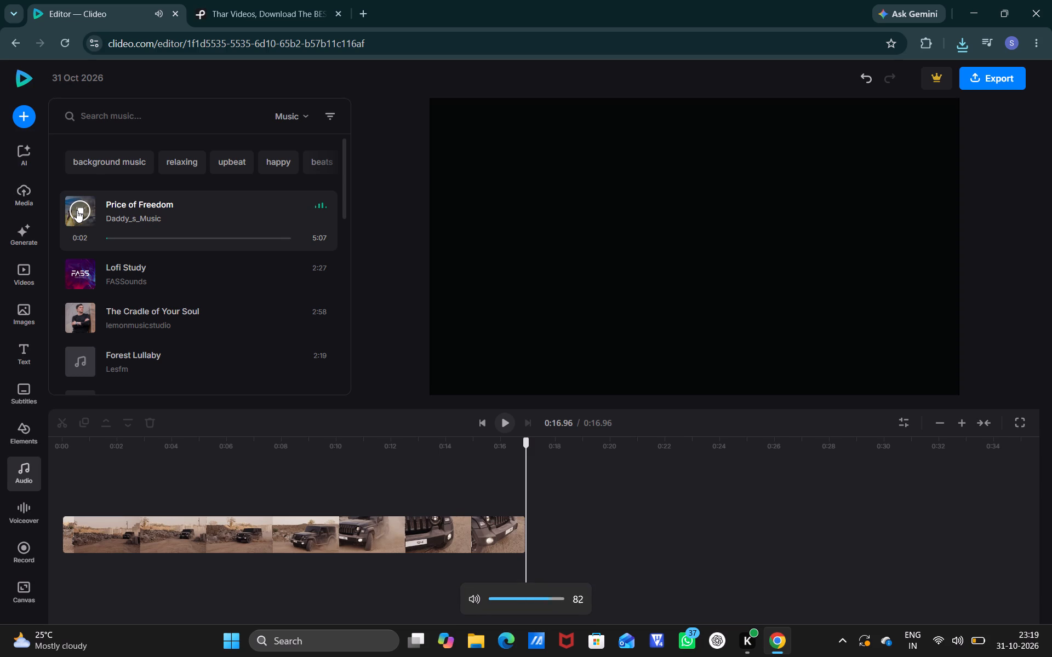
left_click(79, 279)
Search the music library for a track with a title starting "not like".
left_click(102, 119)
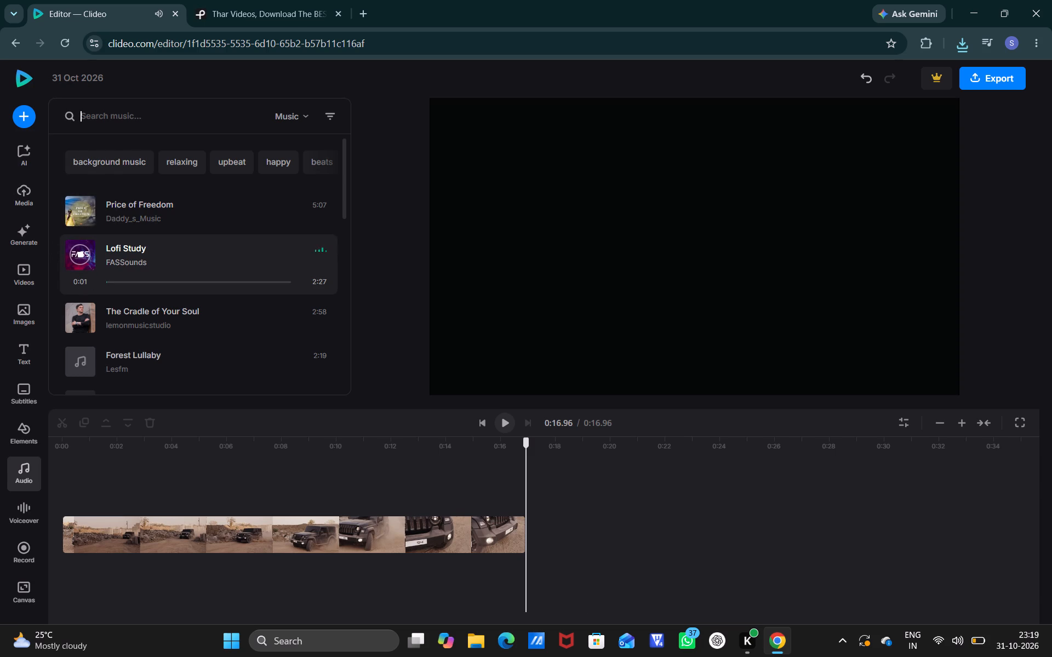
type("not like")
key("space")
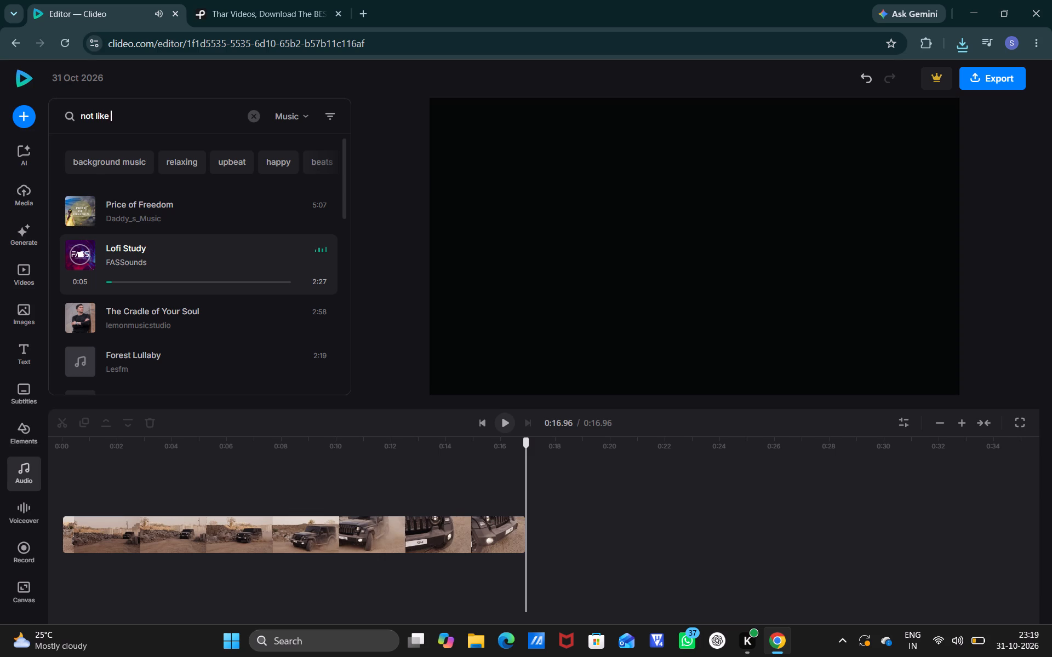
Search the music library for "not like you" and preview We Wish You A Merry Christmas and Happy Birthday to You (Piano Version).
type("you")
key("Return")
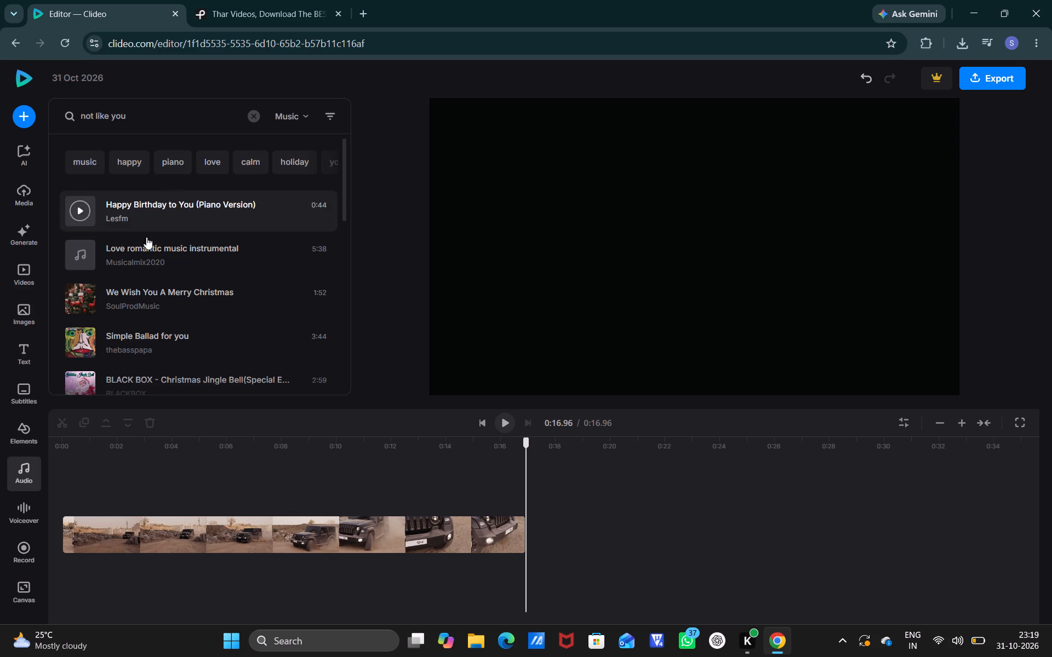
left_click(83, 301)
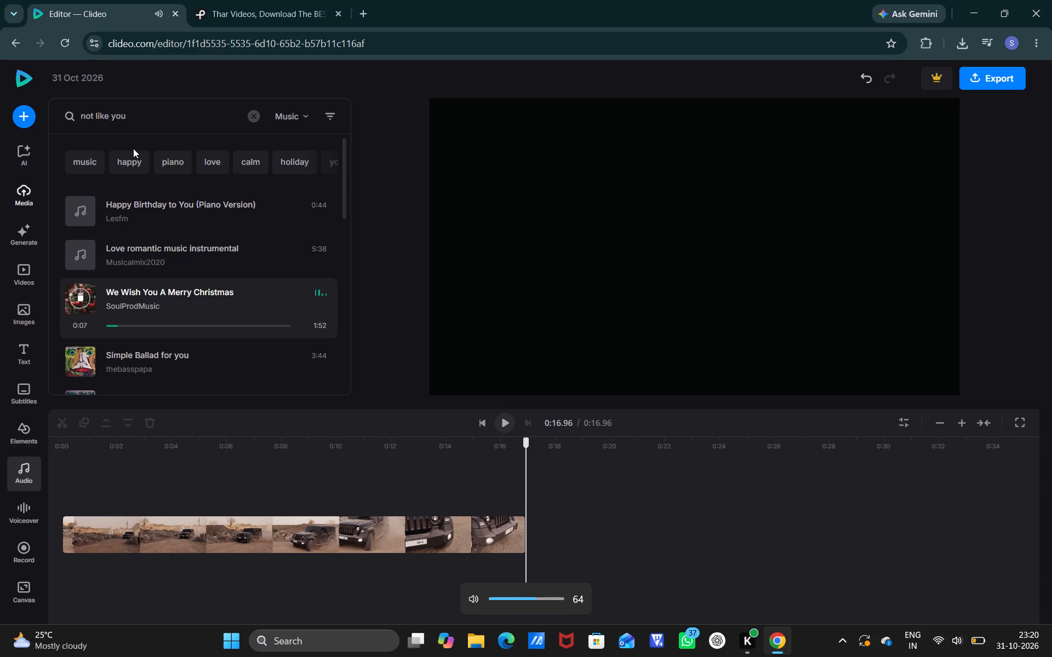
left_click(70, 119)
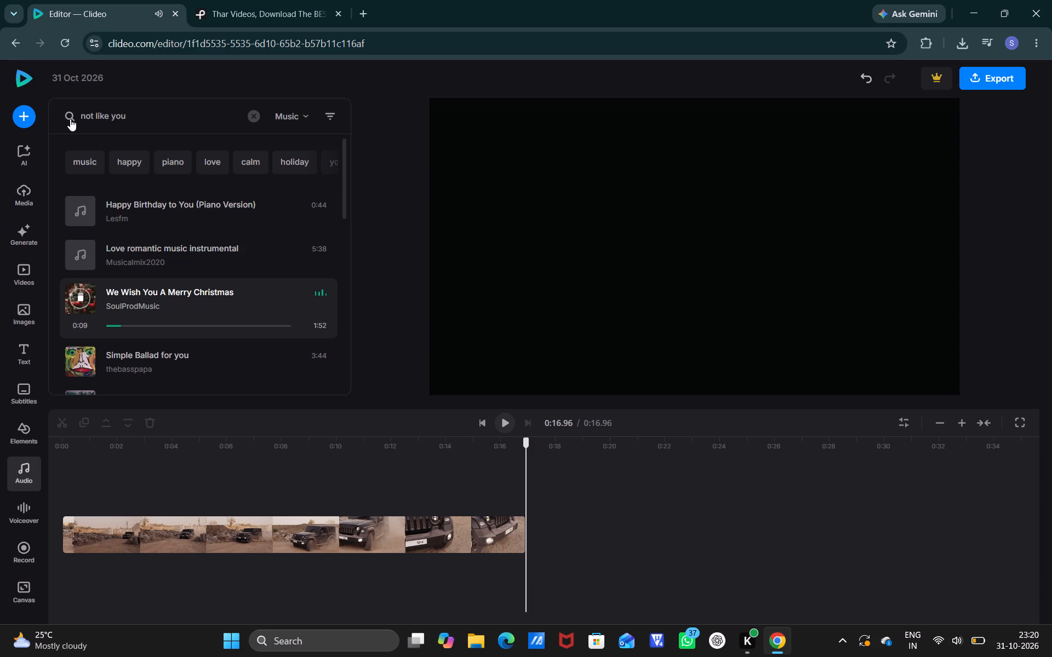
left_click(83, 210)
scroll(131, 285, "down", 1)
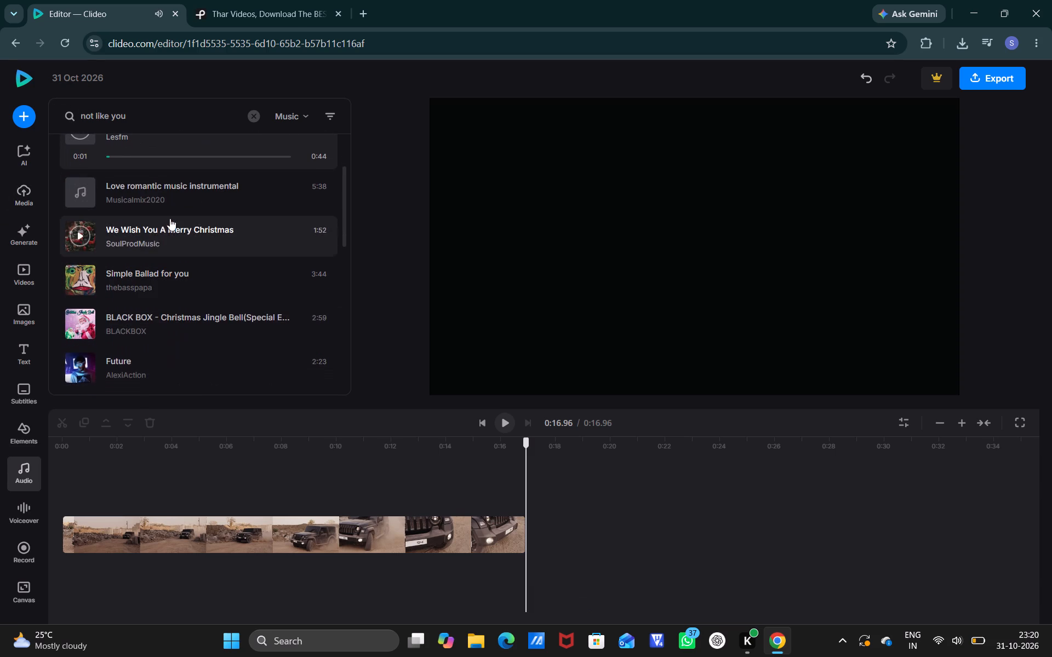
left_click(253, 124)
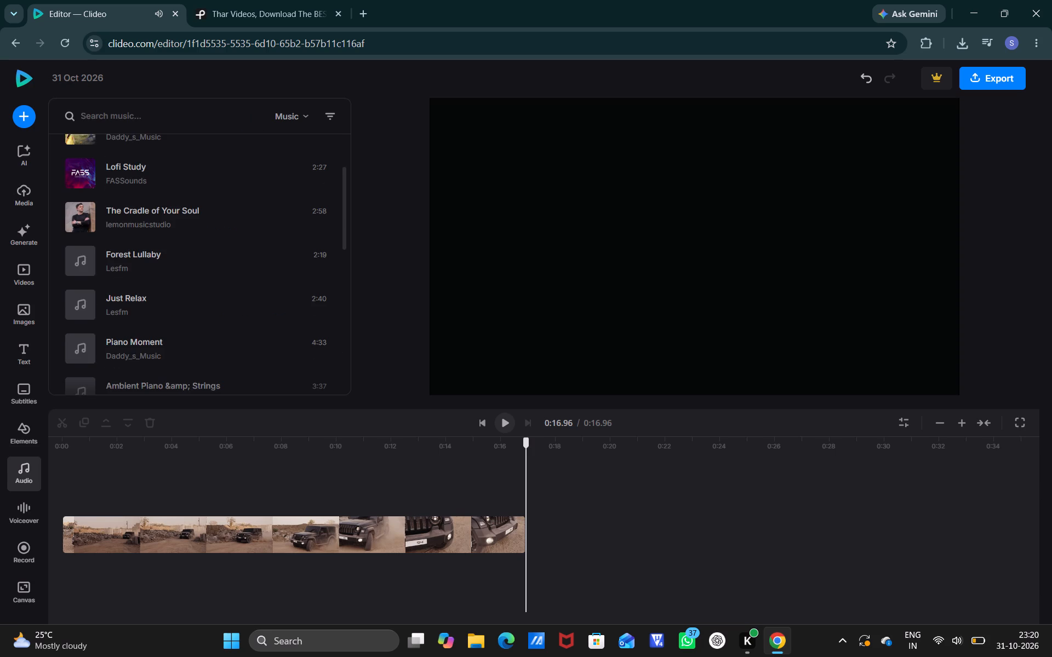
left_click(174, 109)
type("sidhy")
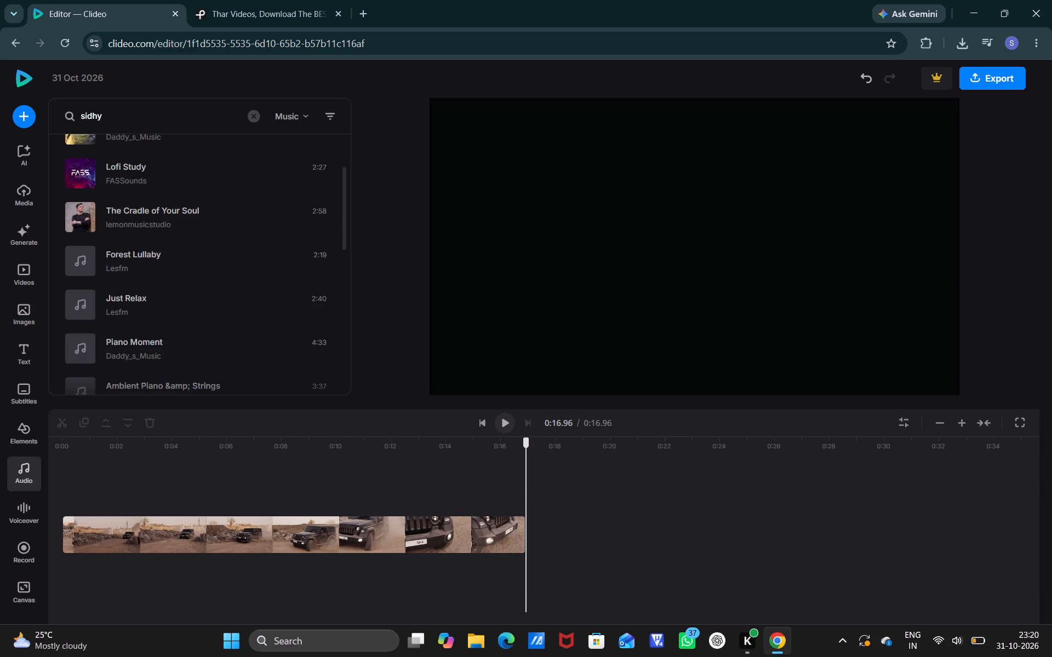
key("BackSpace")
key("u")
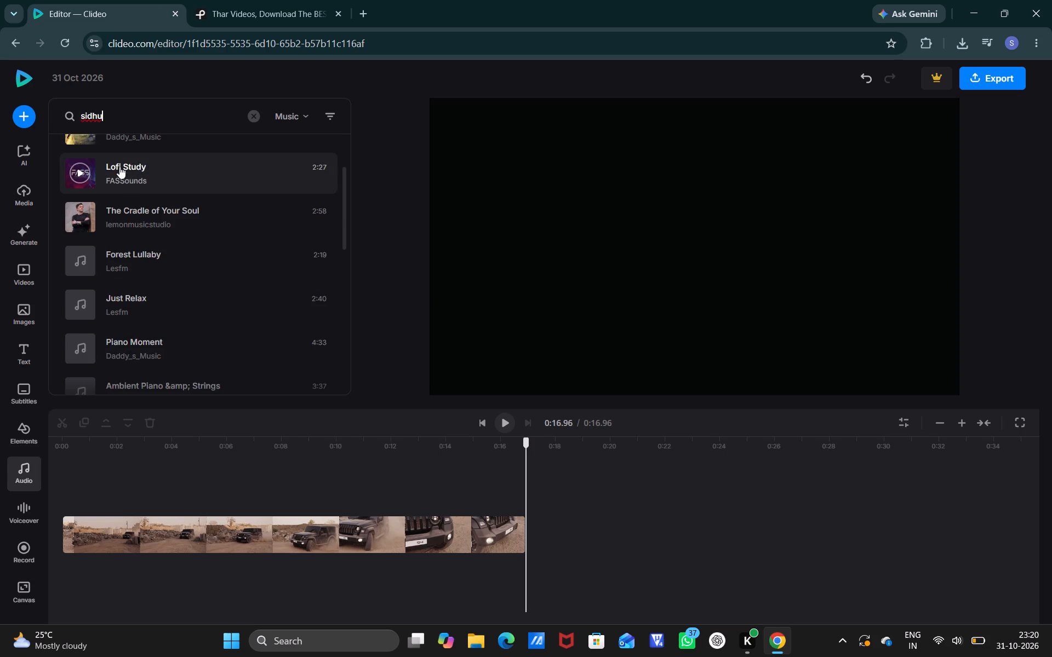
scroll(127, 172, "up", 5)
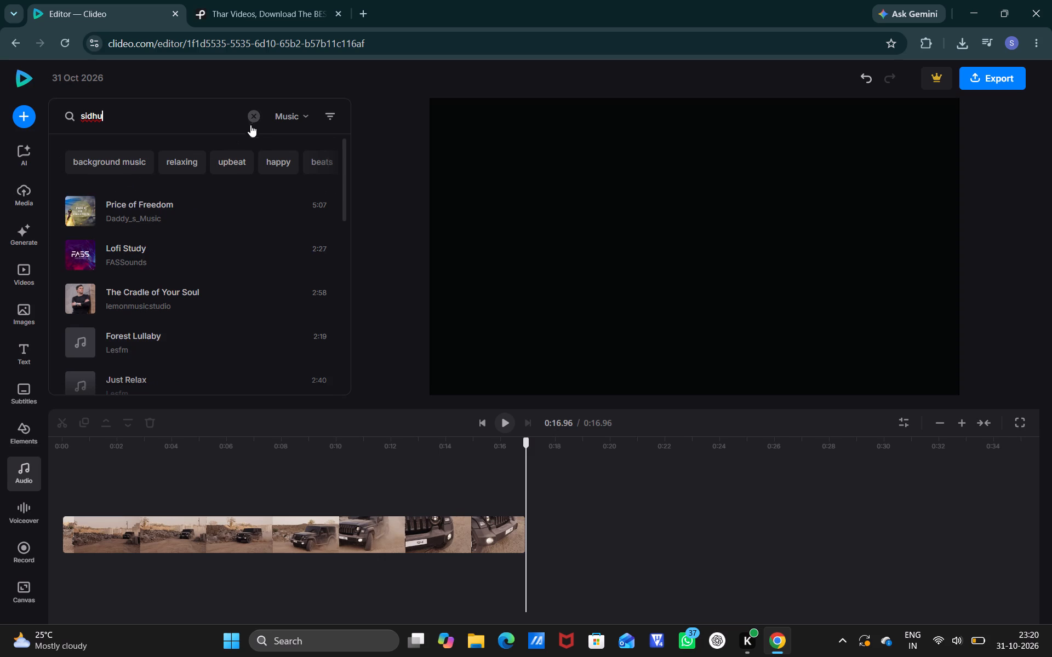
Search the music library for "thar".
left_click(260, 119)
type("thar")
left_click(178, 123)
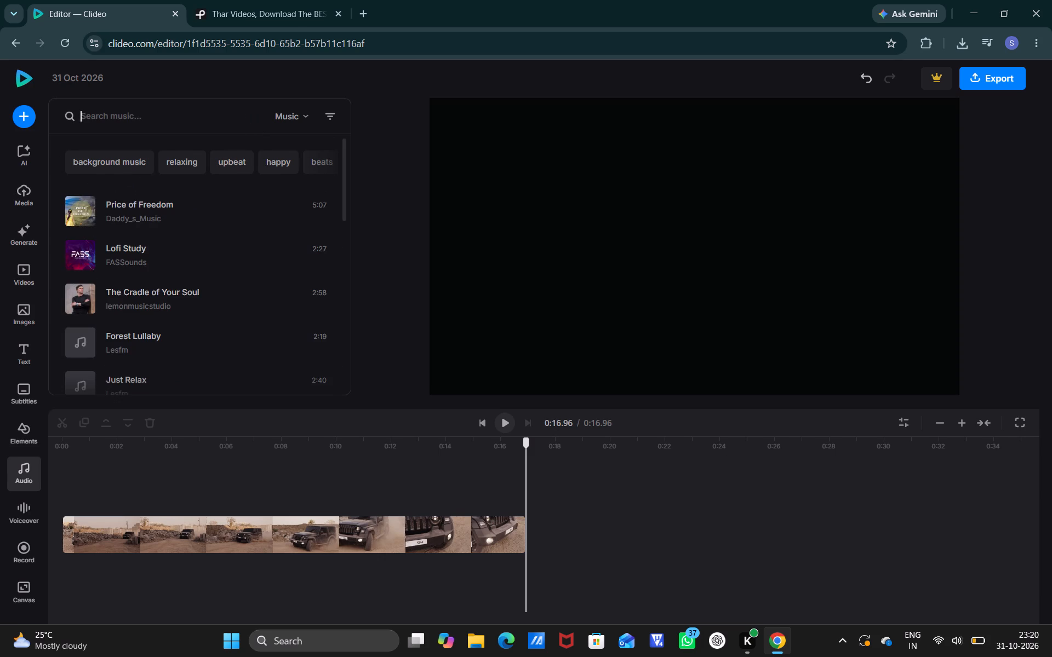
type("thar")
key("Return")
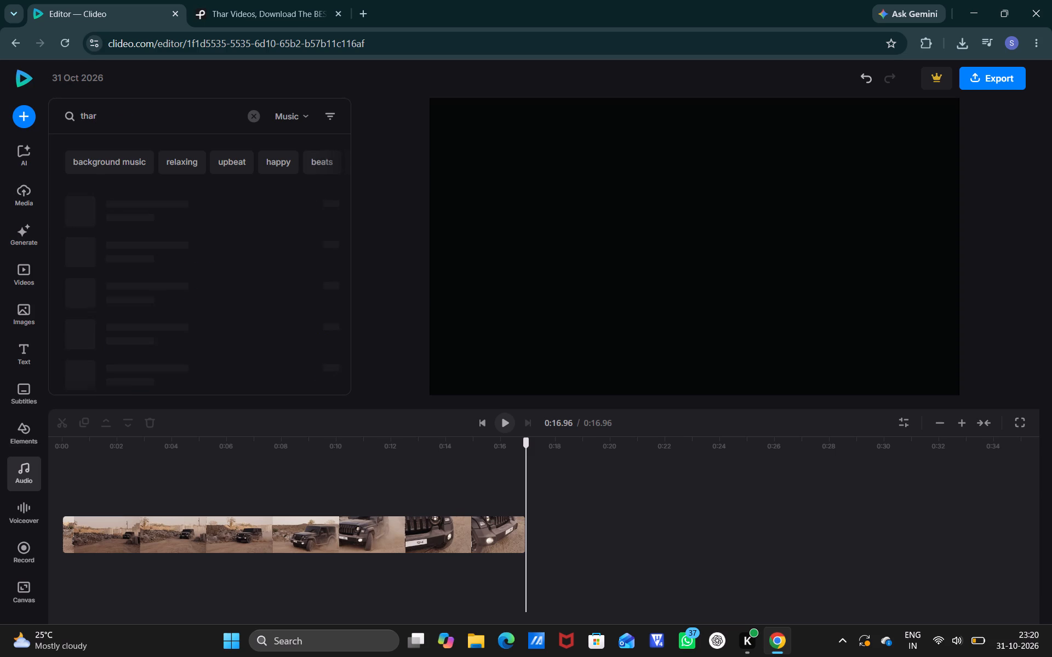
key("BackSpace")
key("BackSpace")
key("BackSpace")
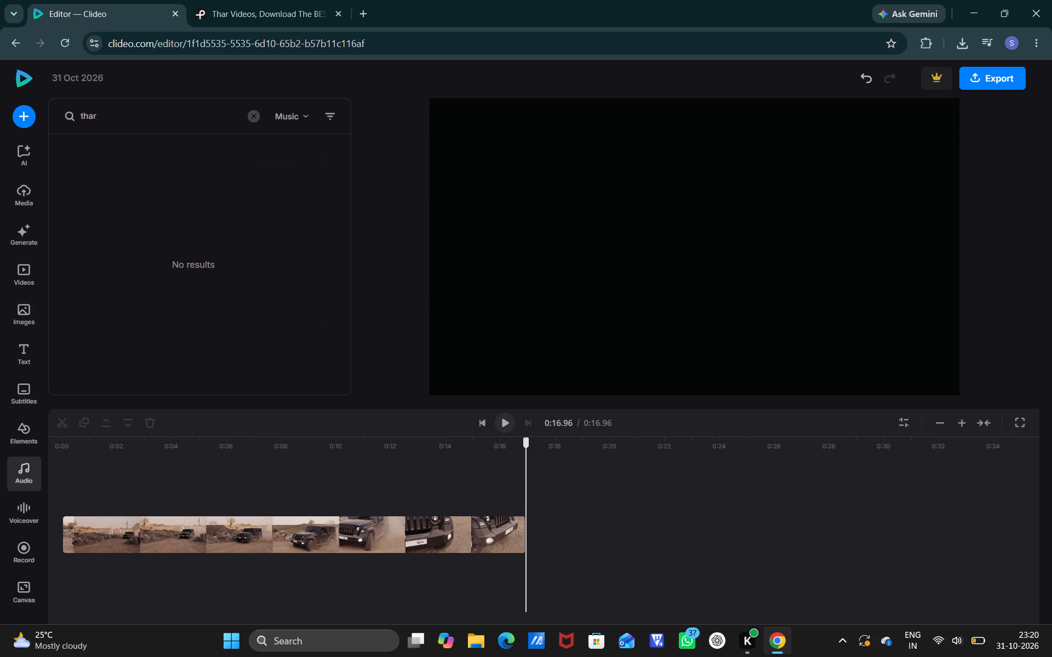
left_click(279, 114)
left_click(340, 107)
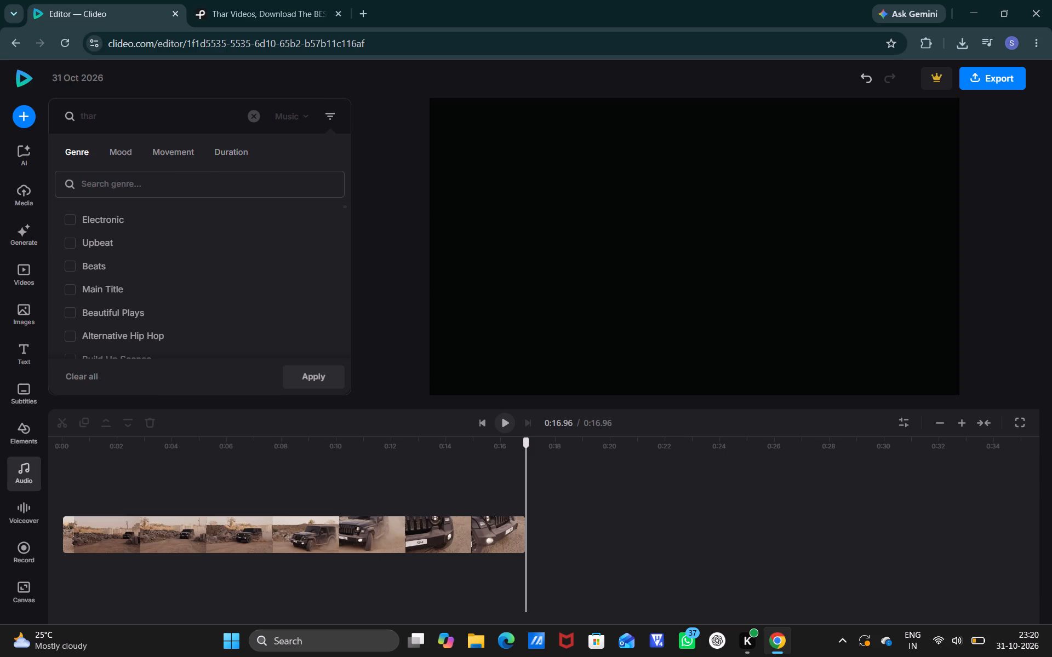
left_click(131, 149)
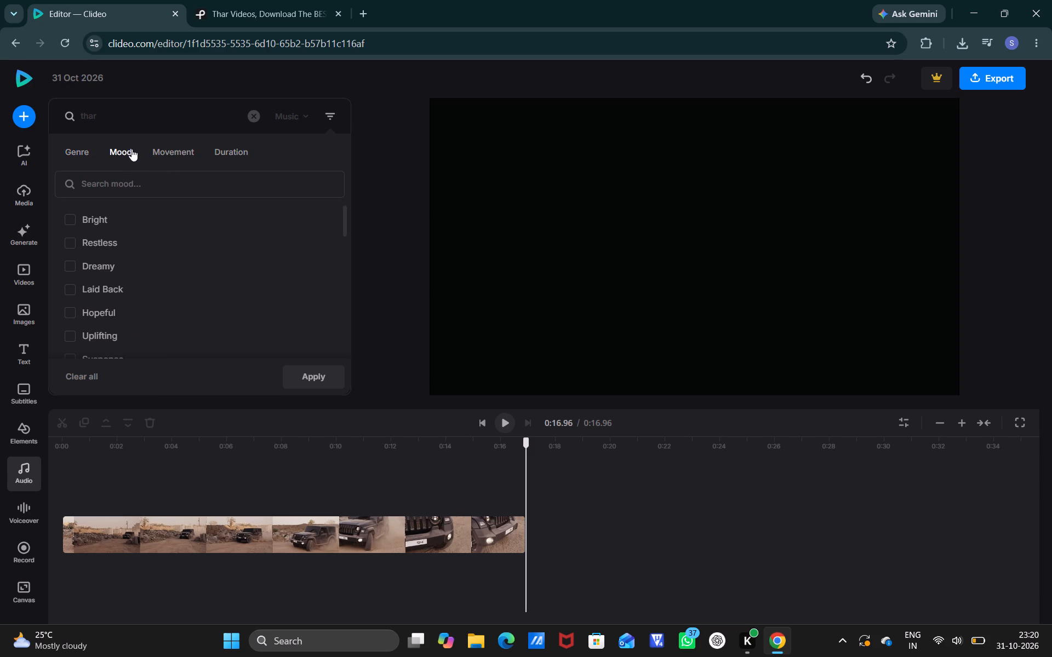
Search the music library for "punjab", and clear the search.
left_click(253, 112)
left_click(173, 116)
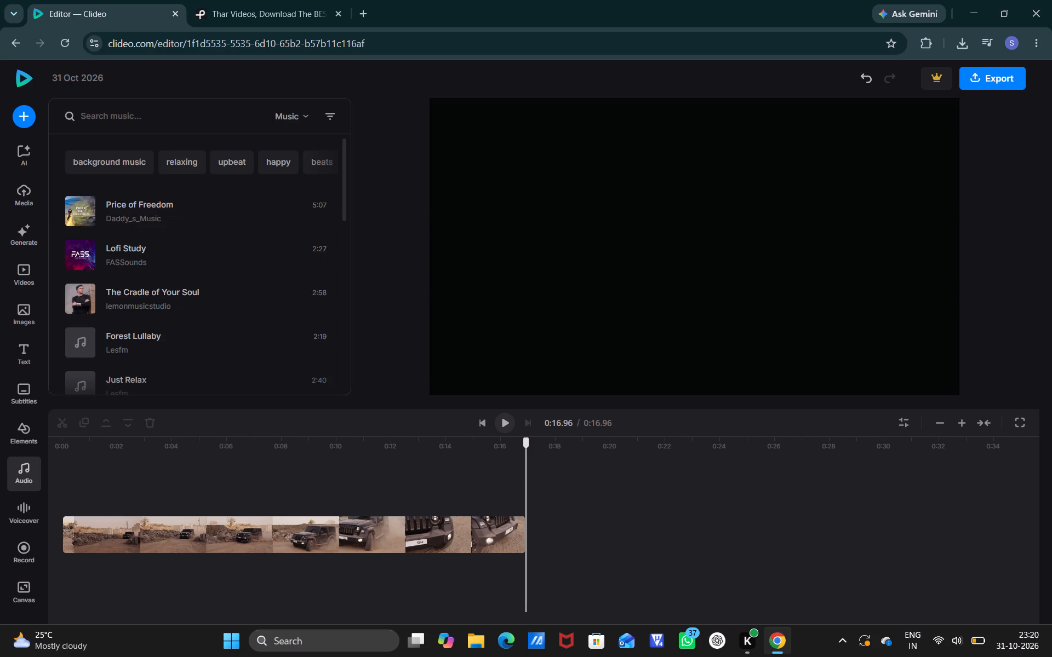
type("punjab")
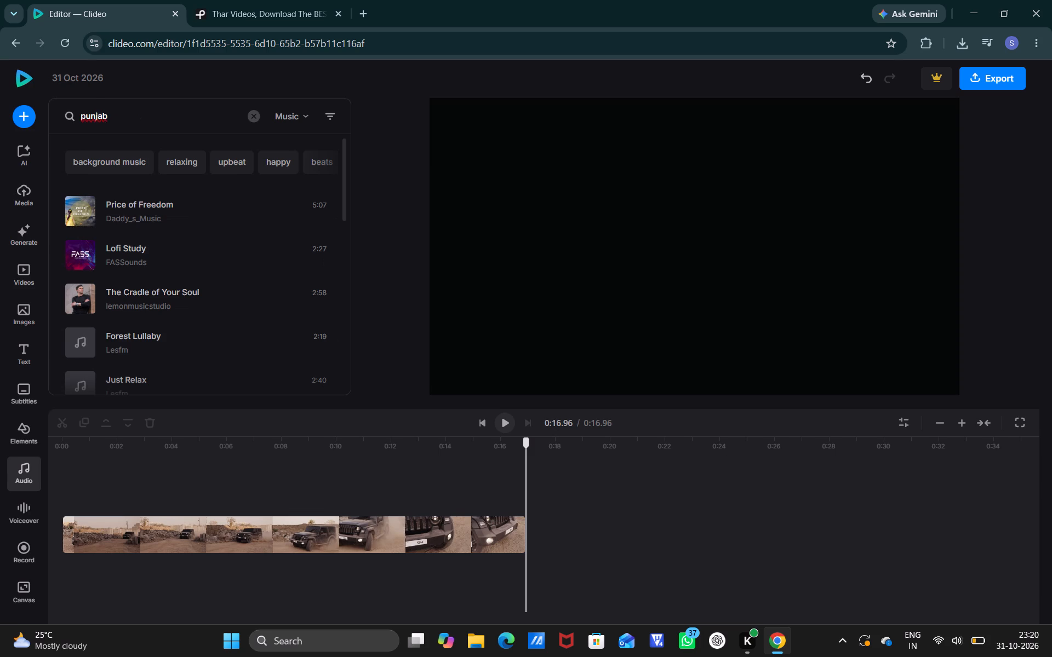
key("Return")
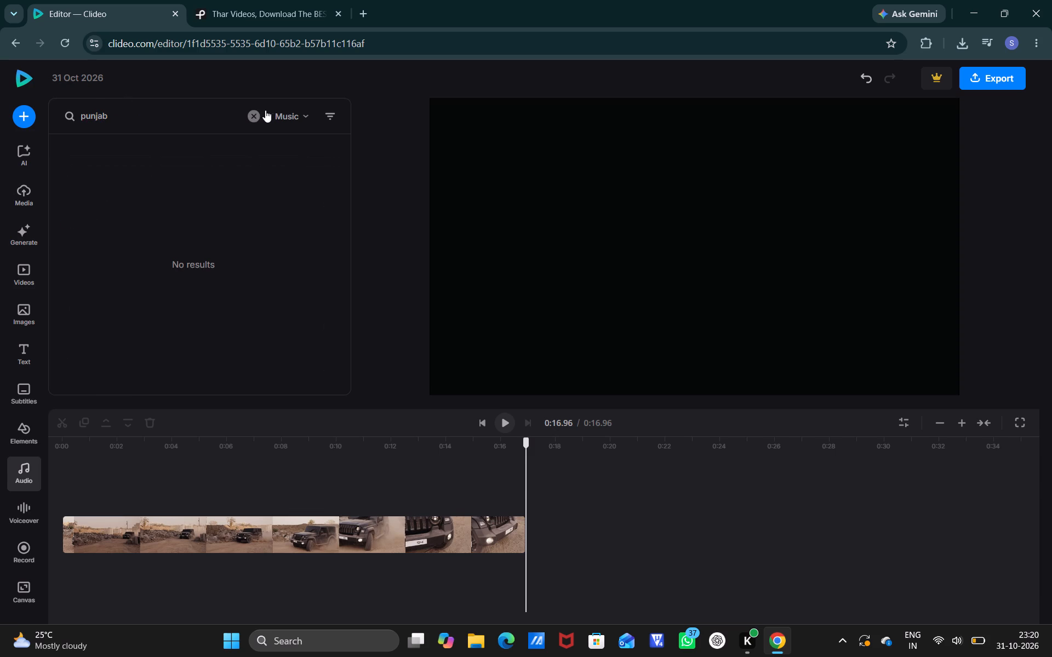
left_click(259, 111)
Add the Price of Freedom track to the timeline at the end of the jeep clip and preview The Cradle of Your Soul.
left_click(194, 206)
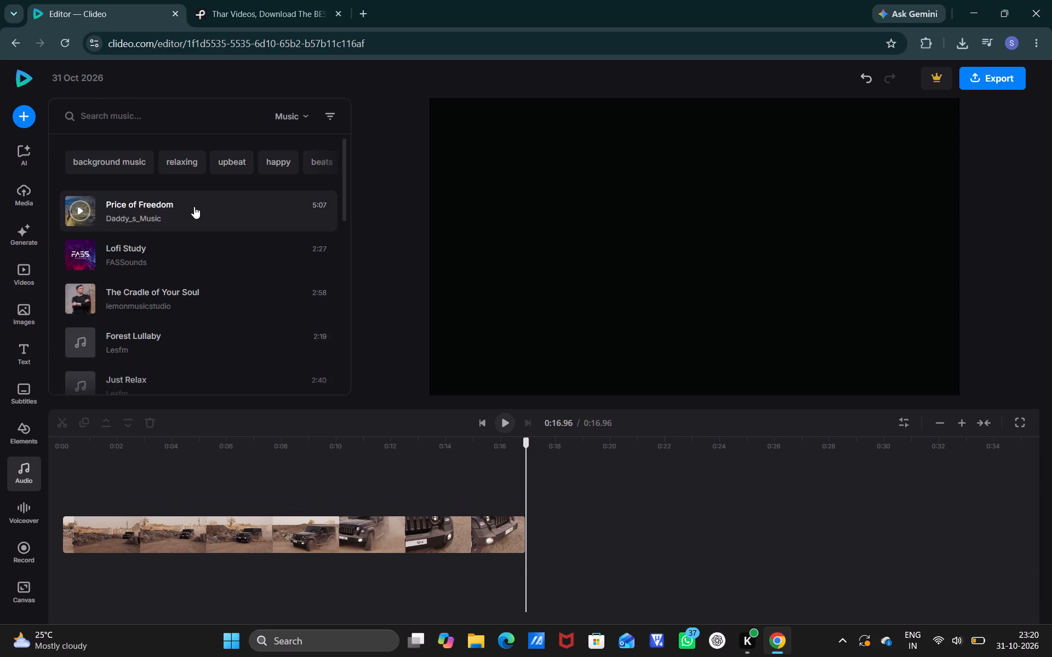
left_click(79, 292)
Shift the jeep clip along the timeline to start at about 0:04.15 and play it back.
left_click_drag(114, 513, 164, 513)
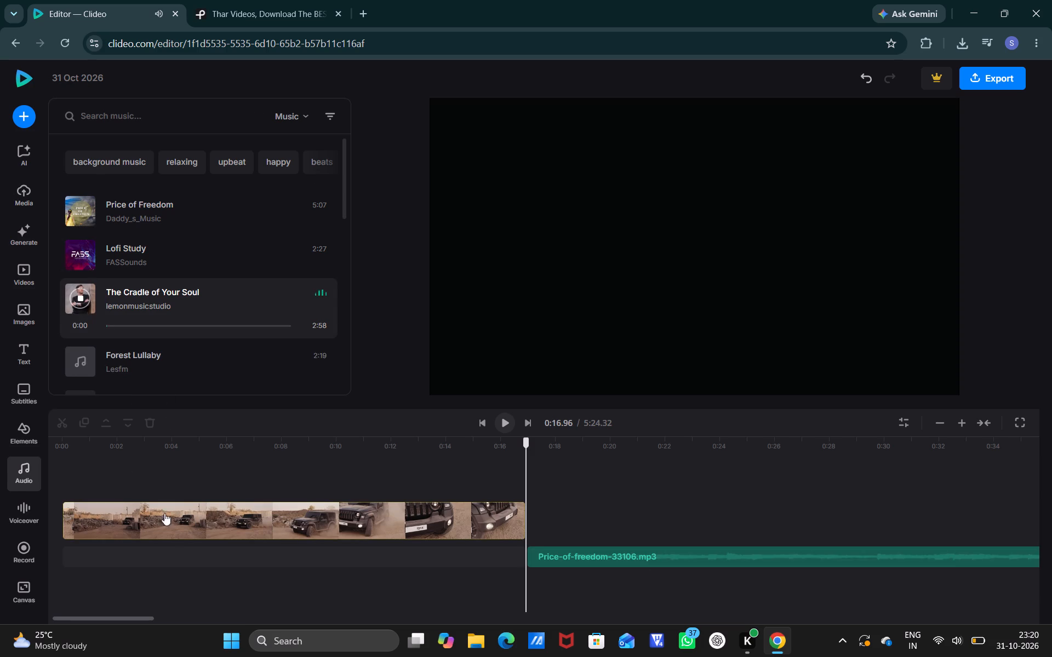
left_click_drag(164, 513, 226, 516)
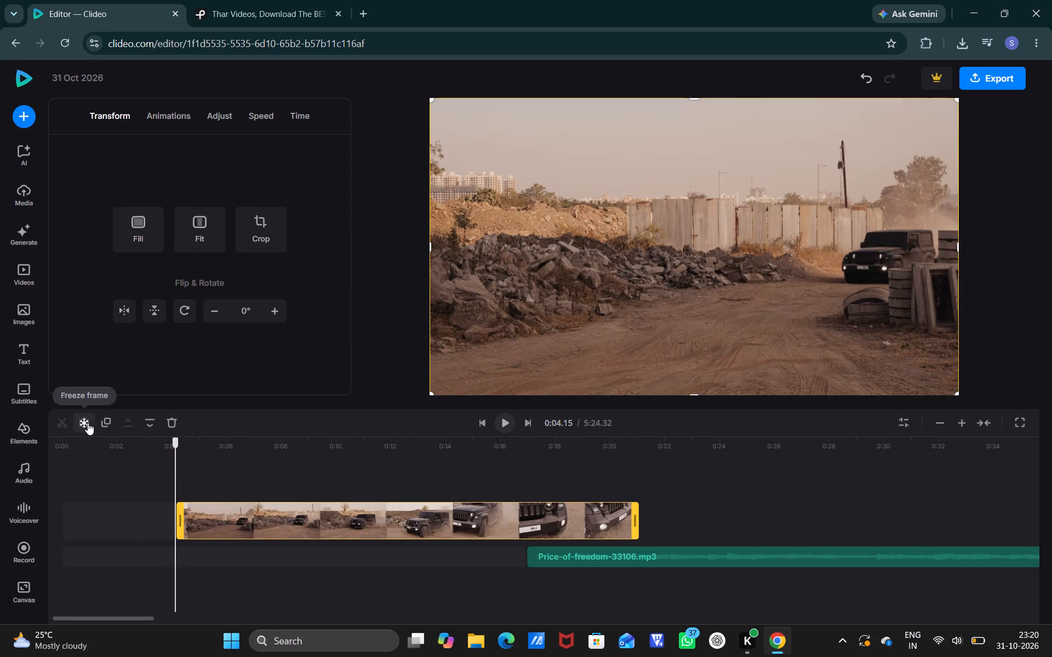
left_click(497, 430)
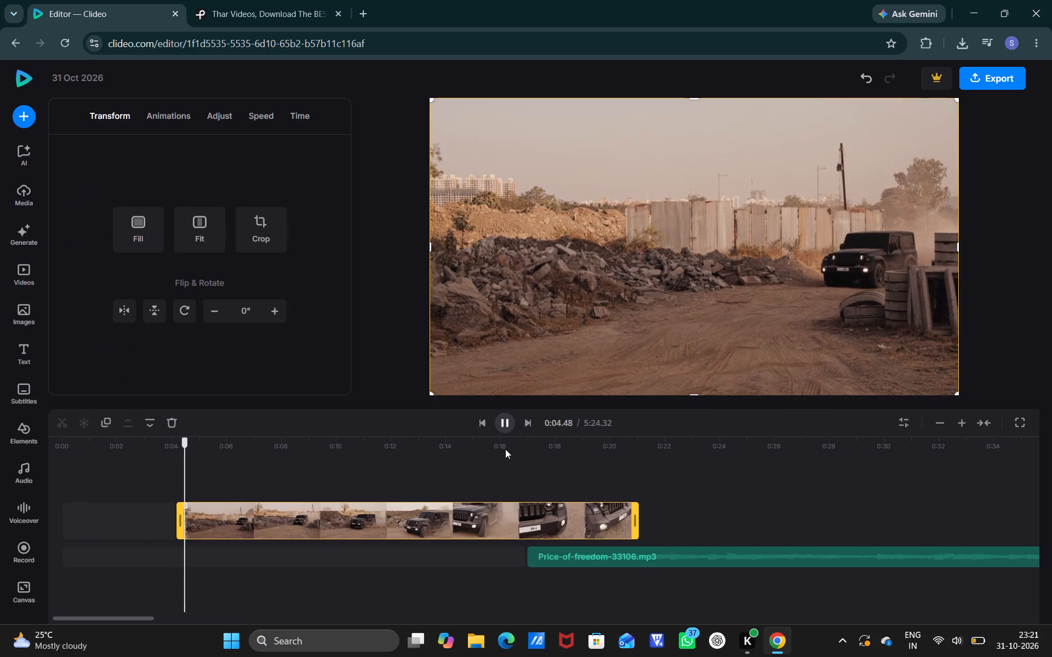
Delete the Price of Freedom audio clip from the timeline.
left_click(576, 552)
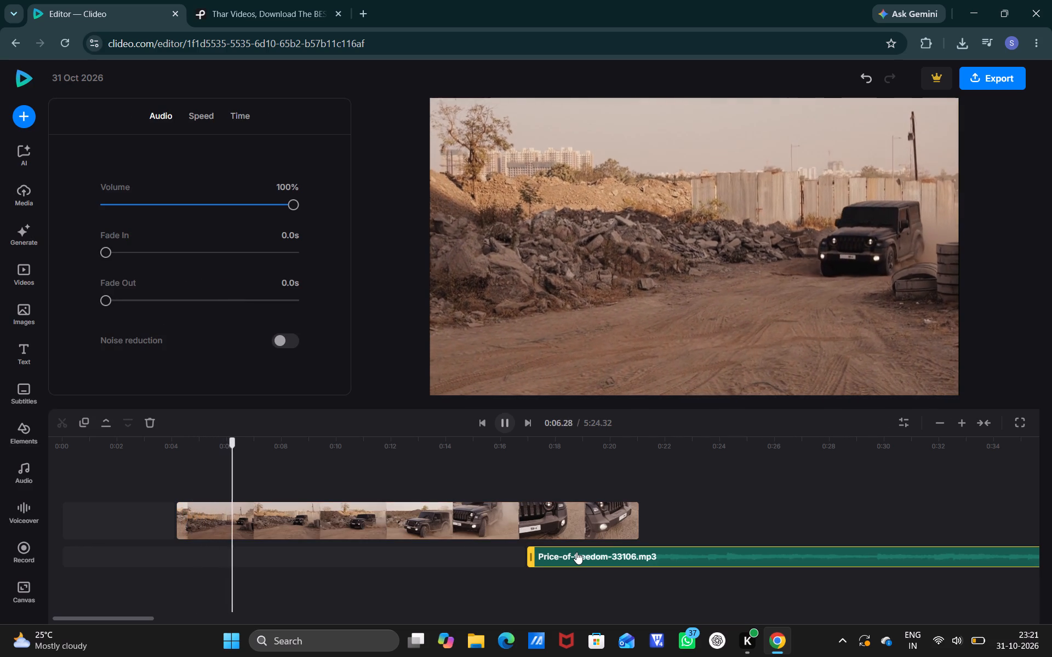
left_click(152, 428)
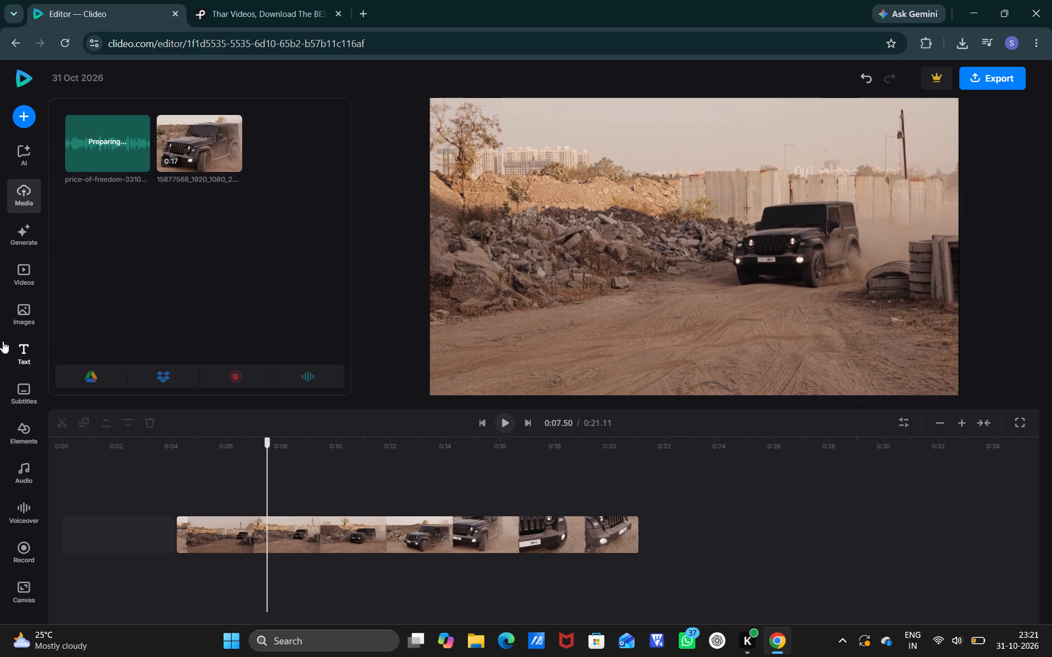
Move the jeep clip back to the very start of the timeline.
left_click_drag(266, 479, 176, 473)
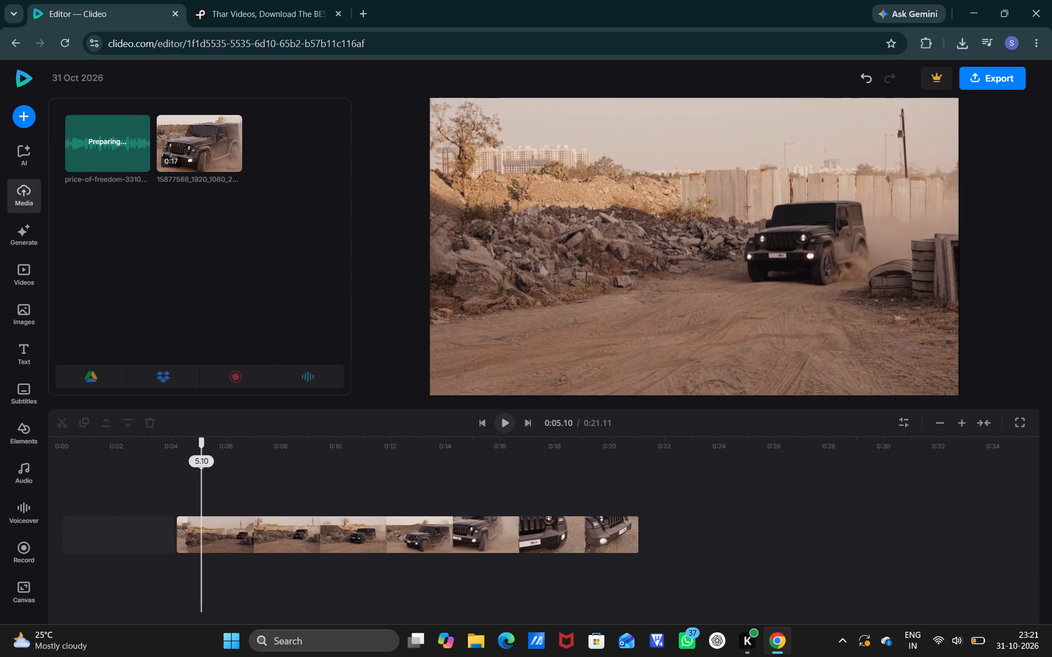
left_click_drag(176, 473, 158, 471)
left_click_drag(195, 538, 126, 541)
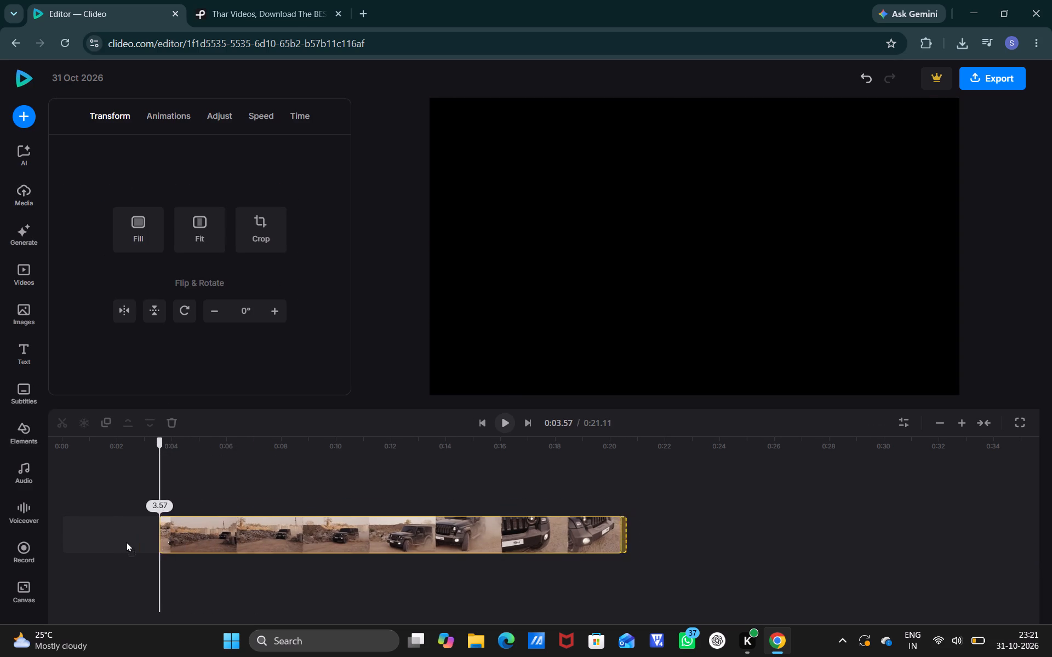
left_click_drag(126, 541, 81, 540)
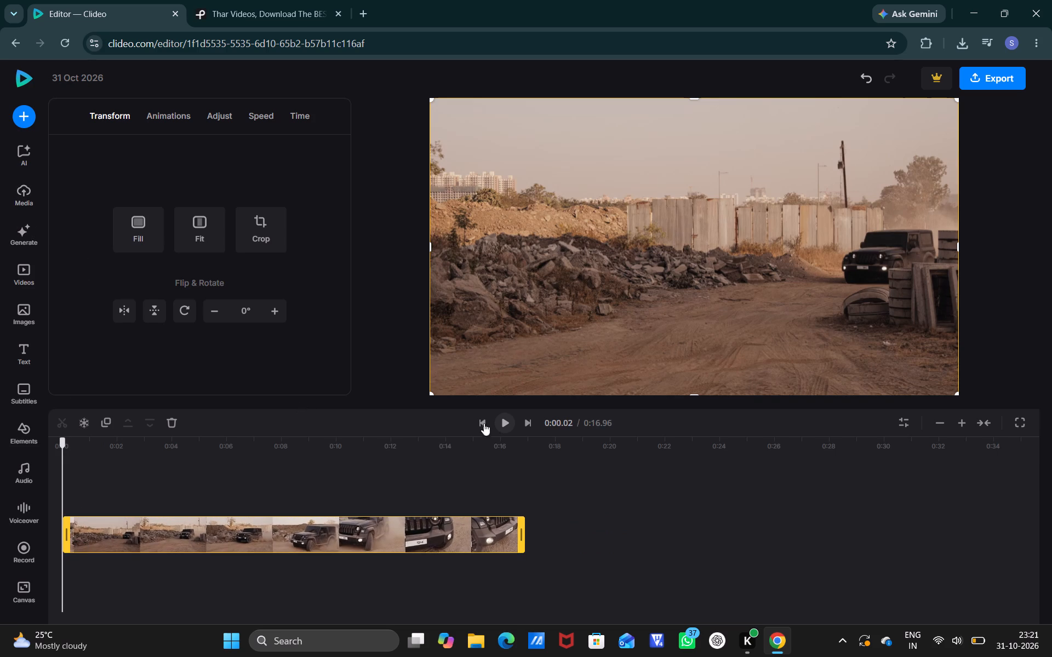
Play the jeep video from the beginning to review it.
left_click(511, 422)
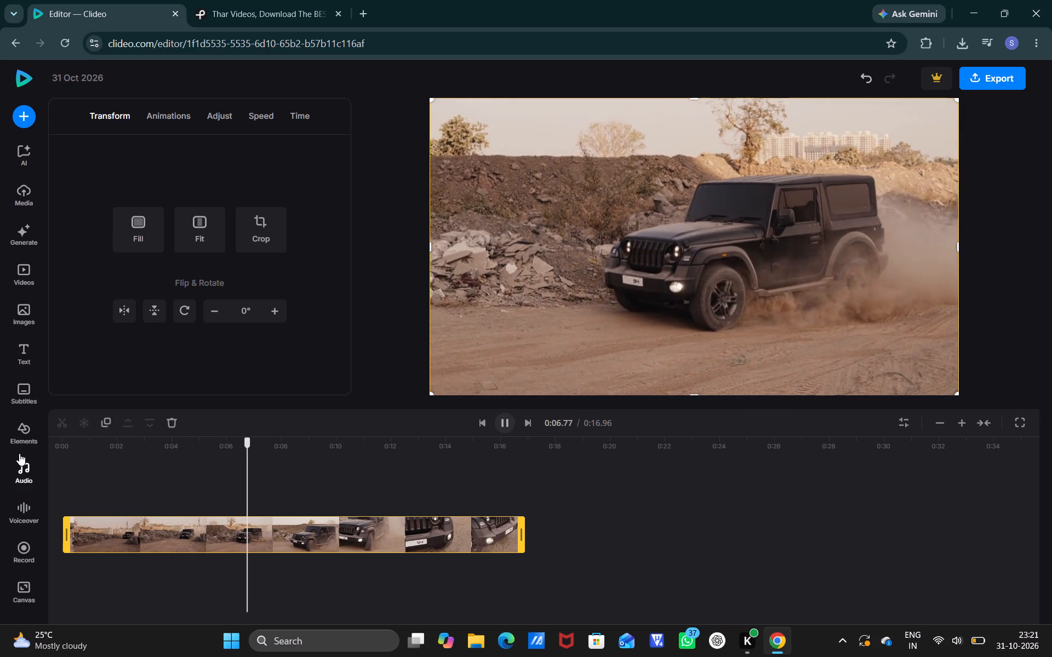
Preview The Cradle of Your Soul and Forest Lullaby in the music library.
left_click(22, 482)
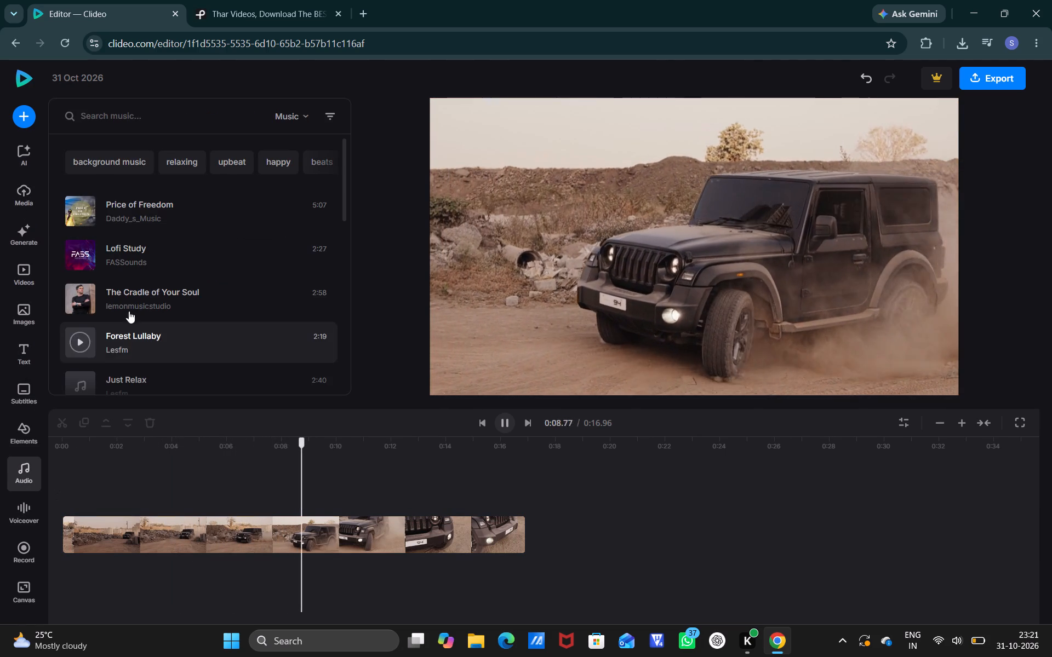
left_click(87, 296)
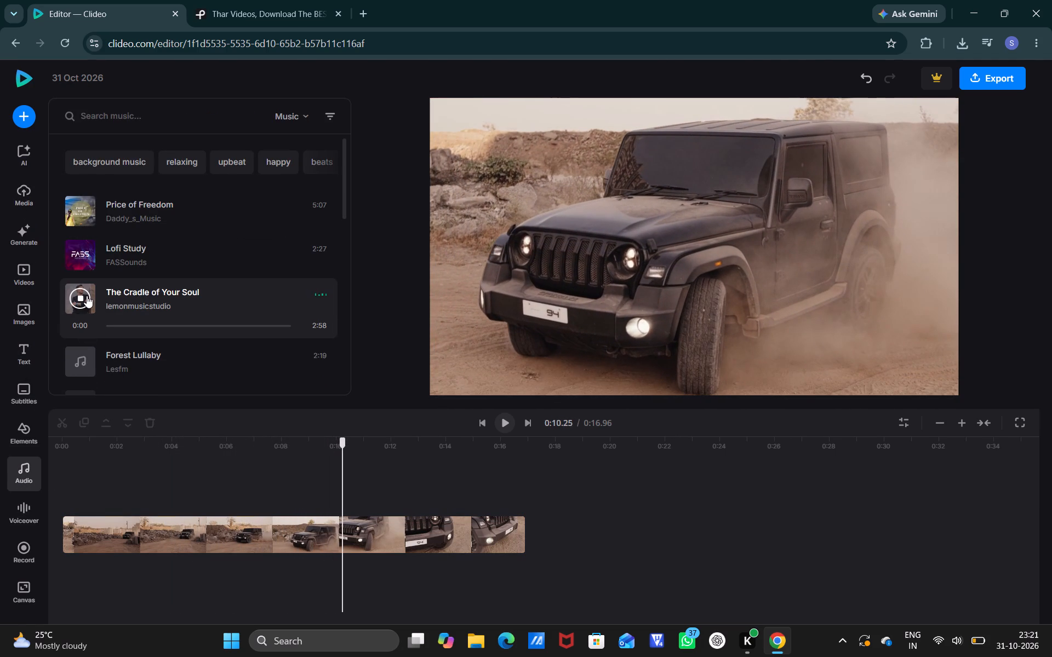
scroll(91, 352, "down", 1)
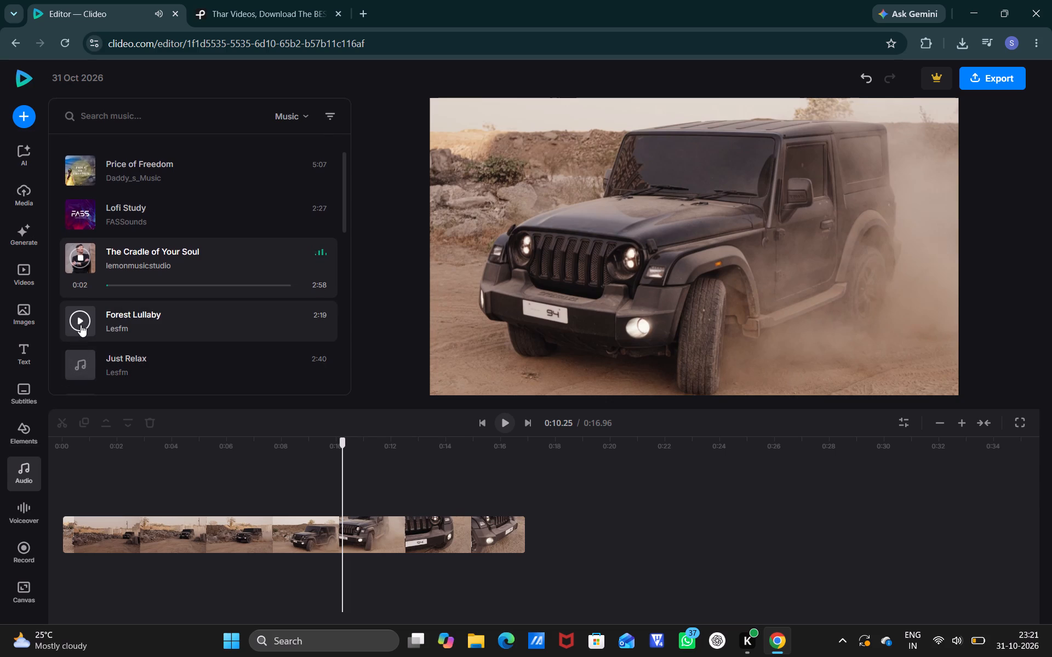
left_click(81, 324)
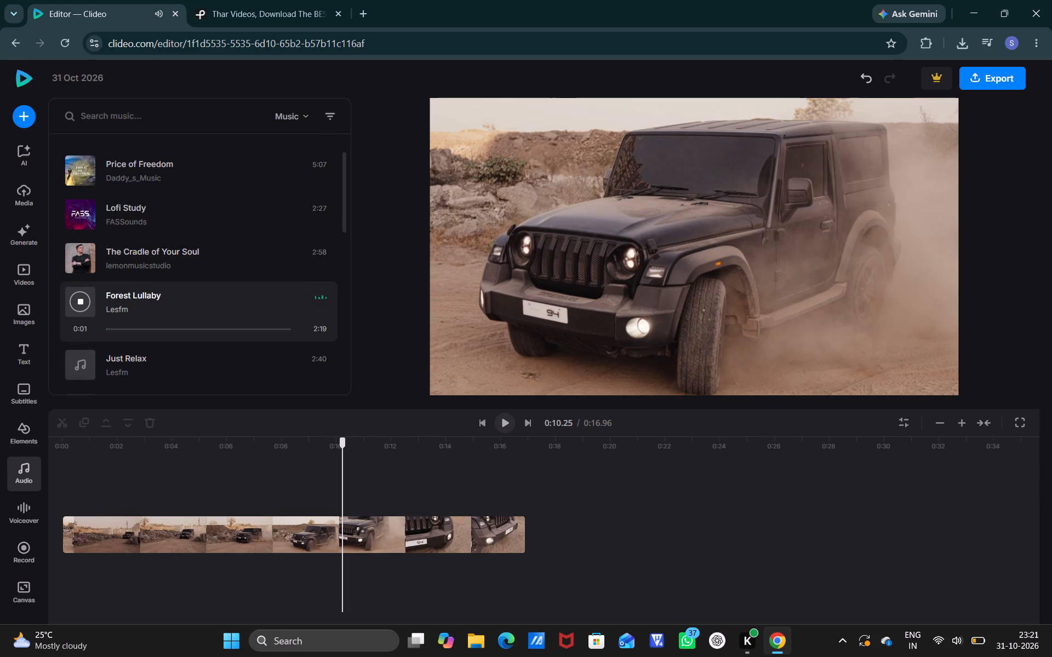
Move the playhead back to the start of the timeline at 0:00.00.
left_click_drag(339, 474, 24, 474)
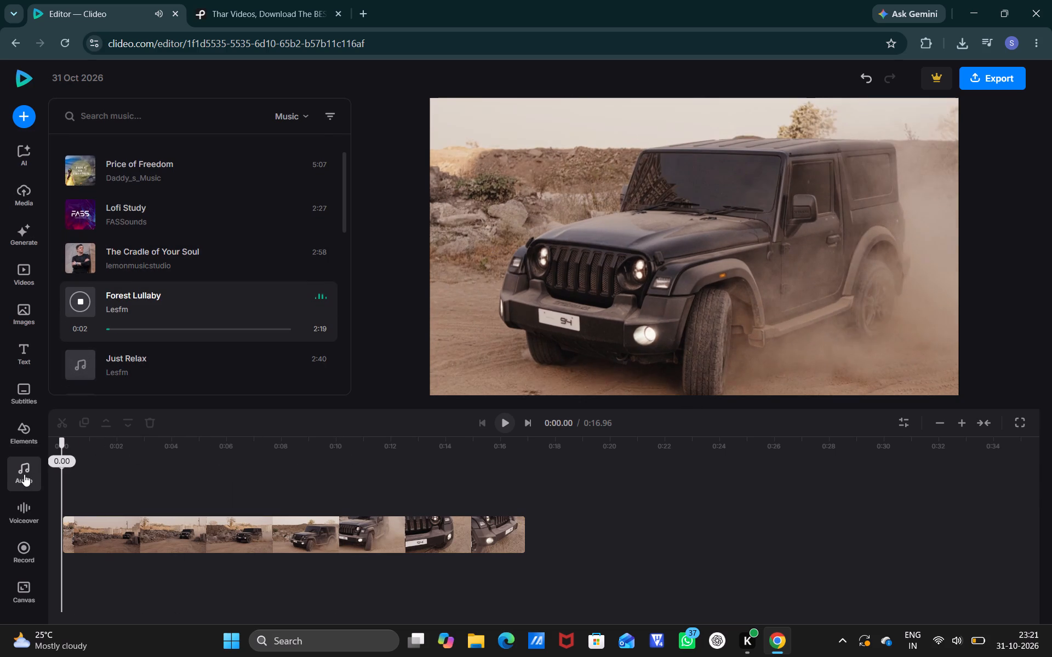
left_click_drag(24, 474, 24, 473)
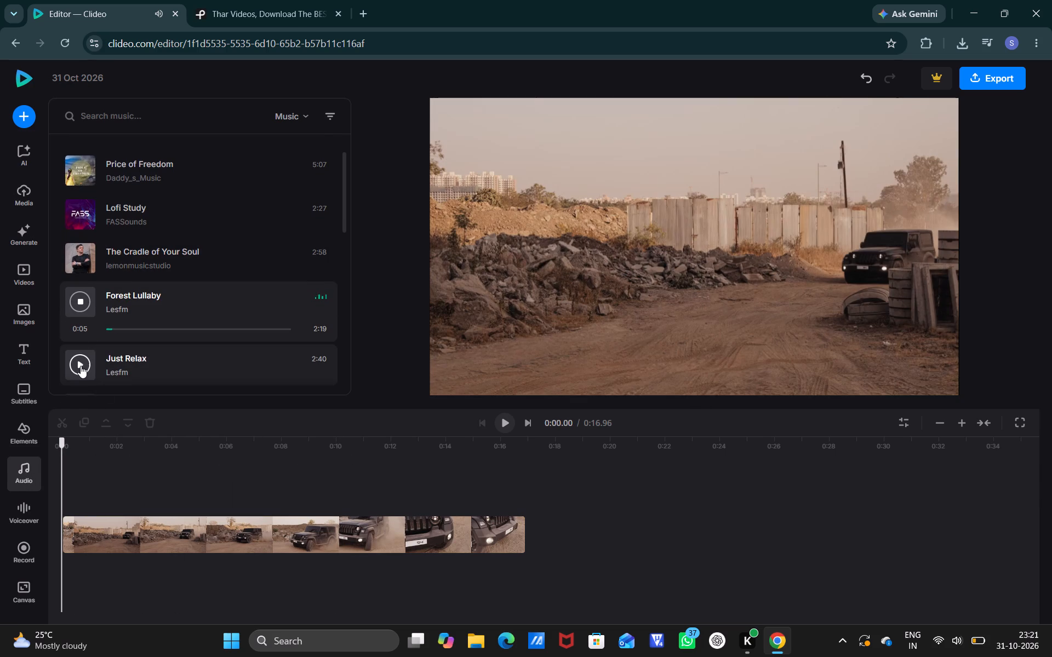
Preview more library tracks: Just Relax, Happy Day, Morning Garden - Acoustic Chill, Into The Night and Stomping Rock (Four Shots).
left_click(81, 366)
scroll(145, 350, "down", 3)
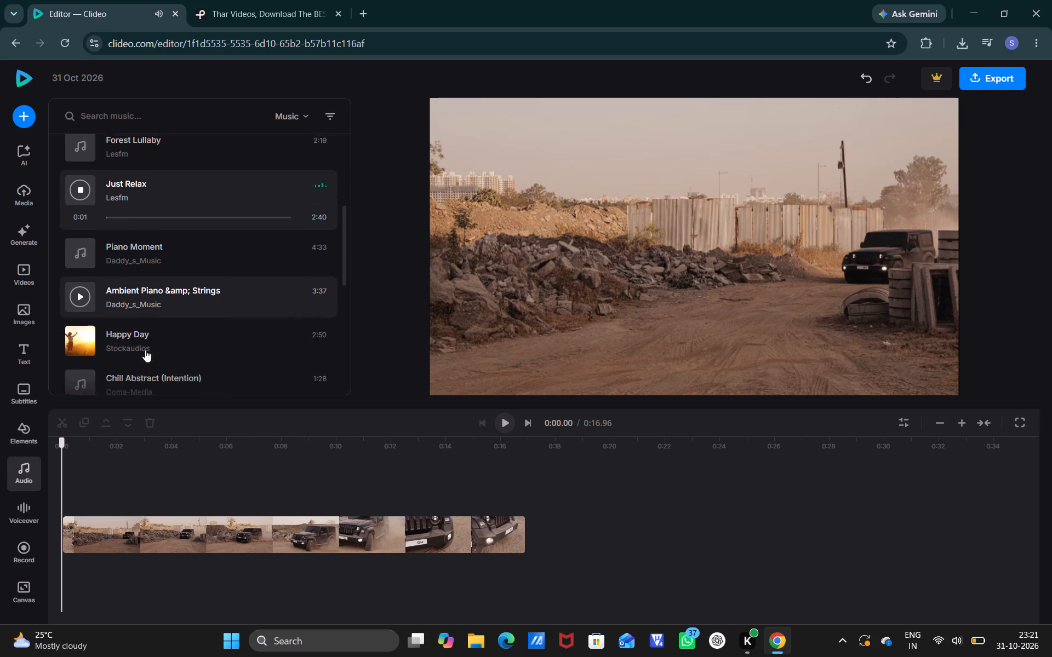
scroll(145, 350, "down", 1)
left_click(82, 312)
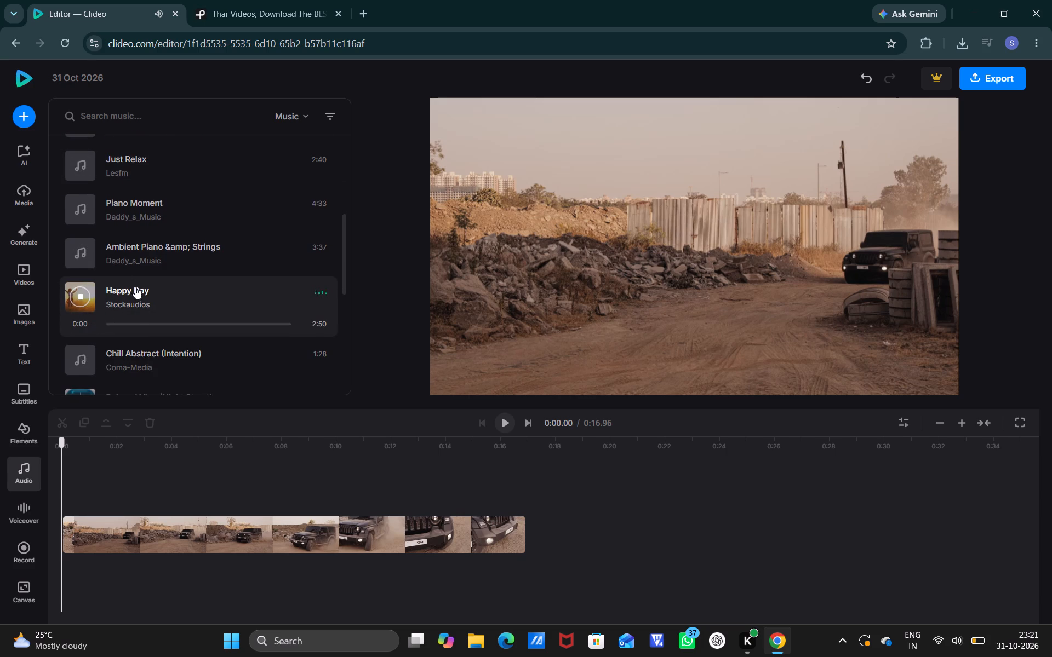
scroll(174, 312, "down", 4)
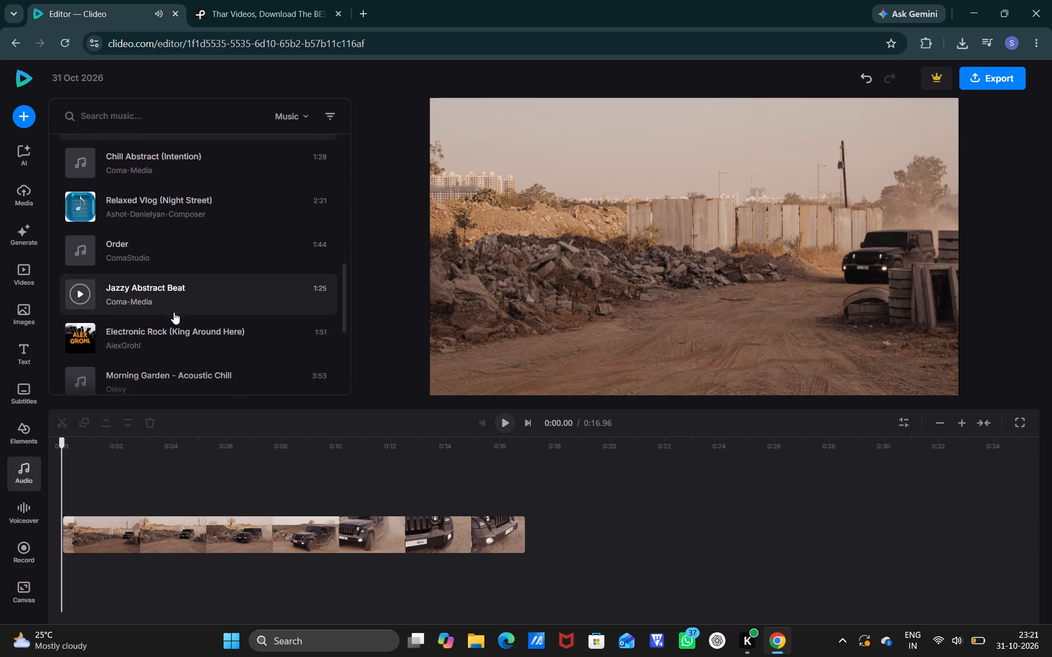
scroll(174, 312, "down", 1)
left_click(79, 302)
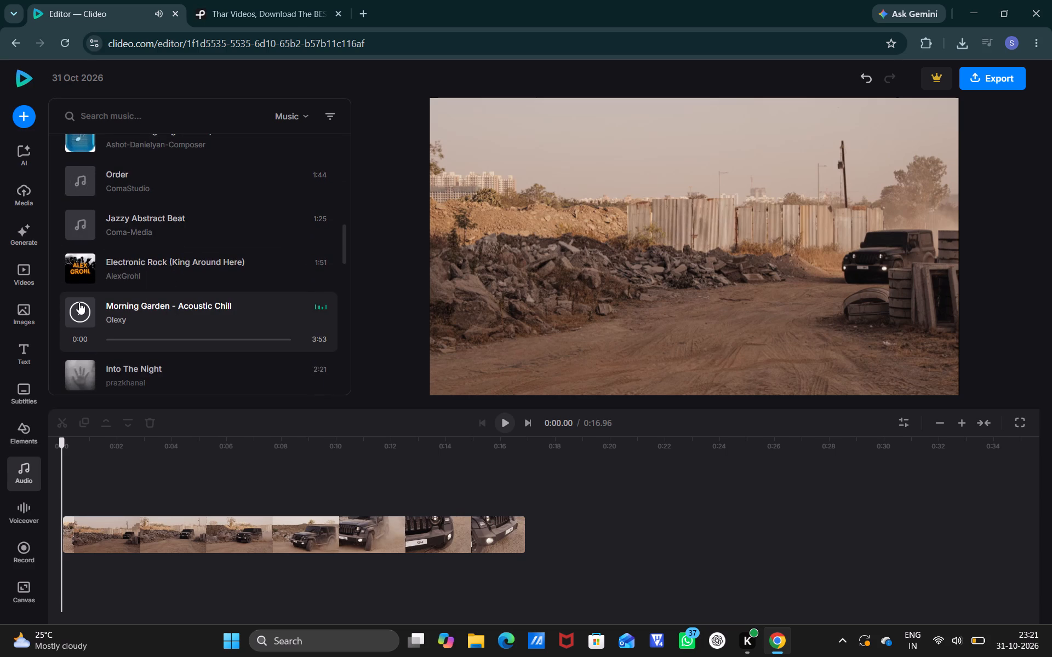
left_click(83, 369)
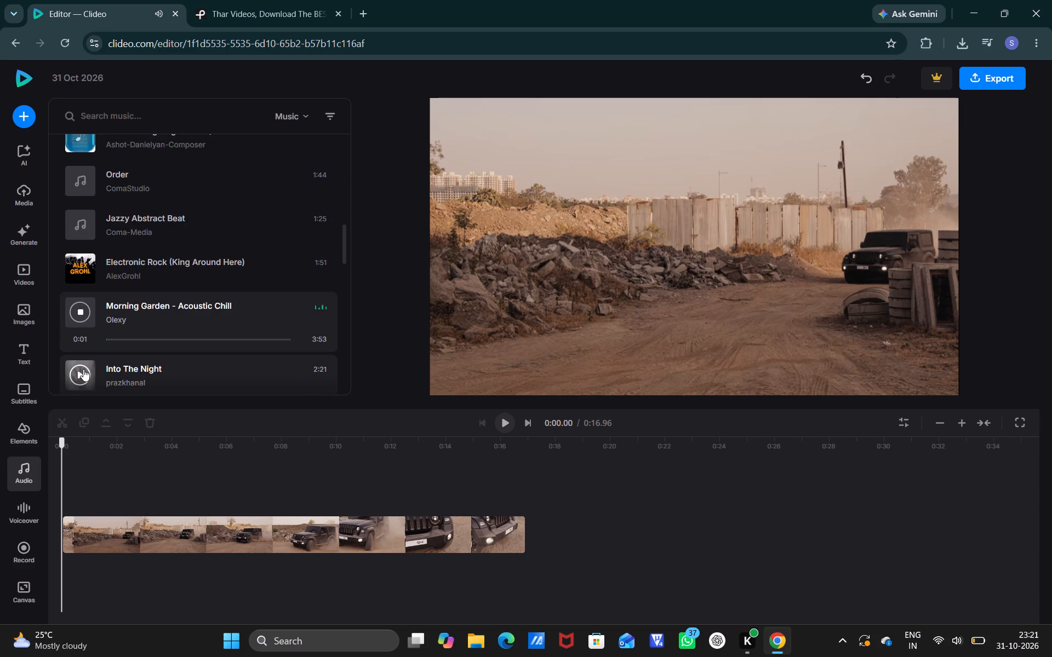
scroll(143, 339, "down", 3)
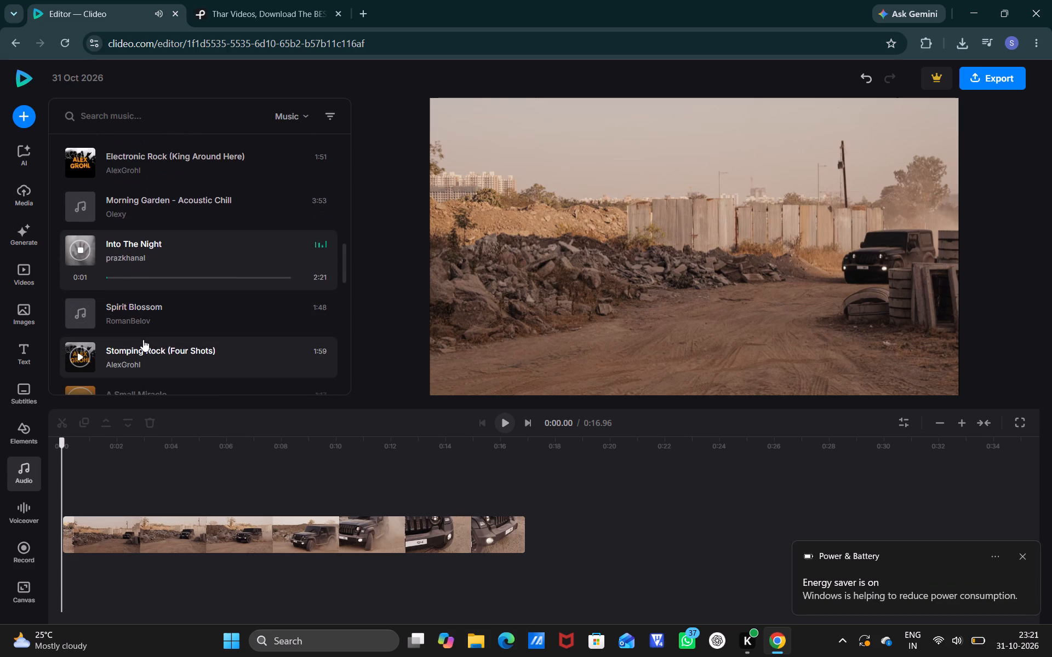
left_click(78, 351)
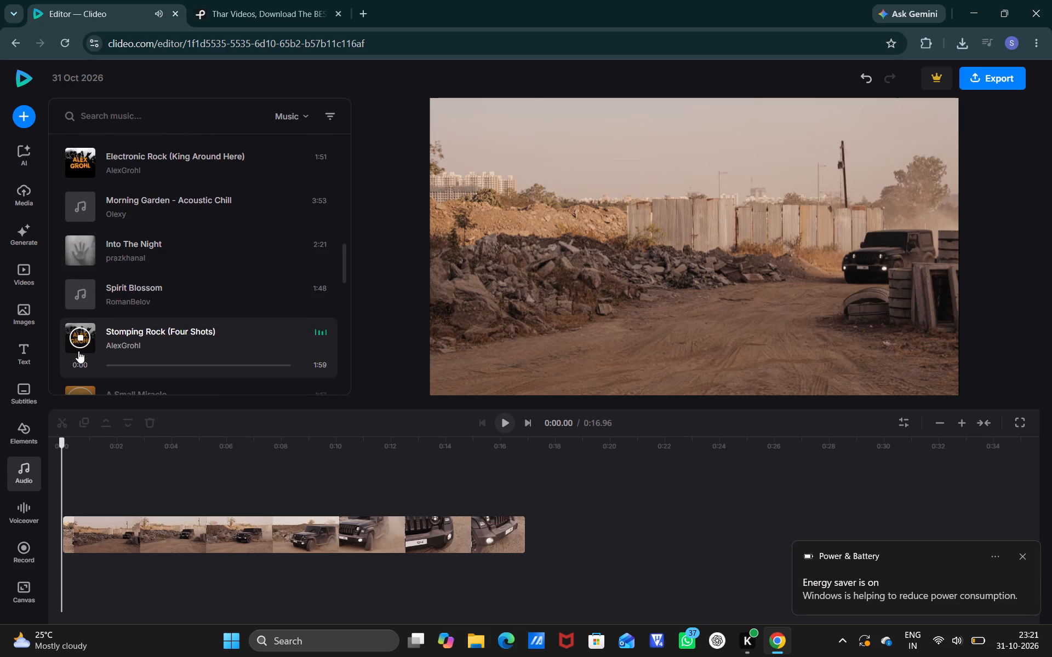
scroll(138, 325, "down", 3)
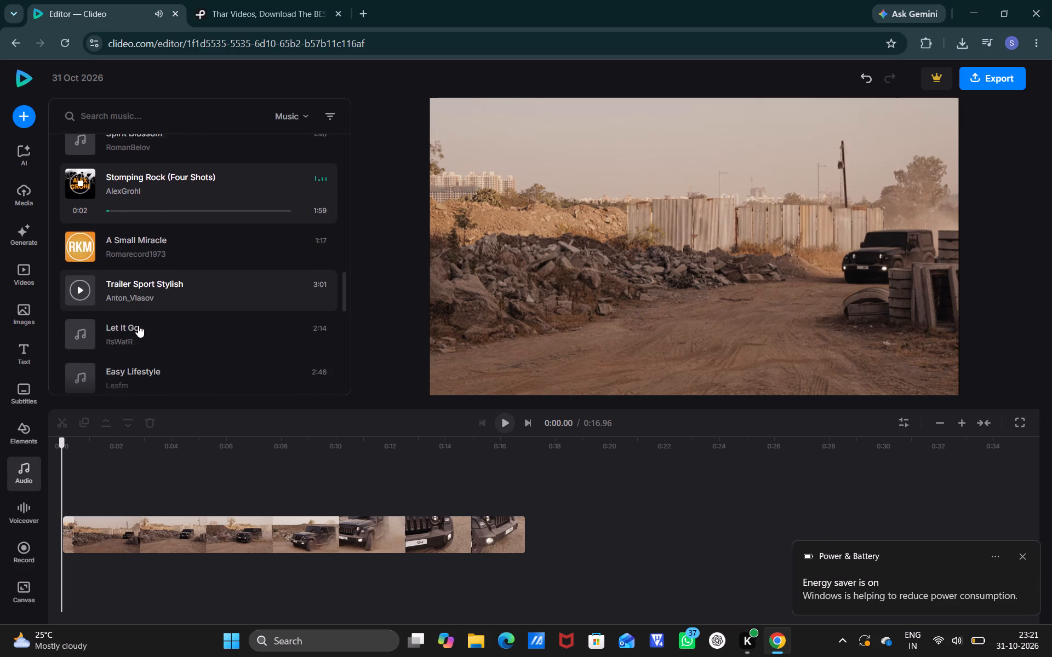
scroll(138, 325, "down", 1)
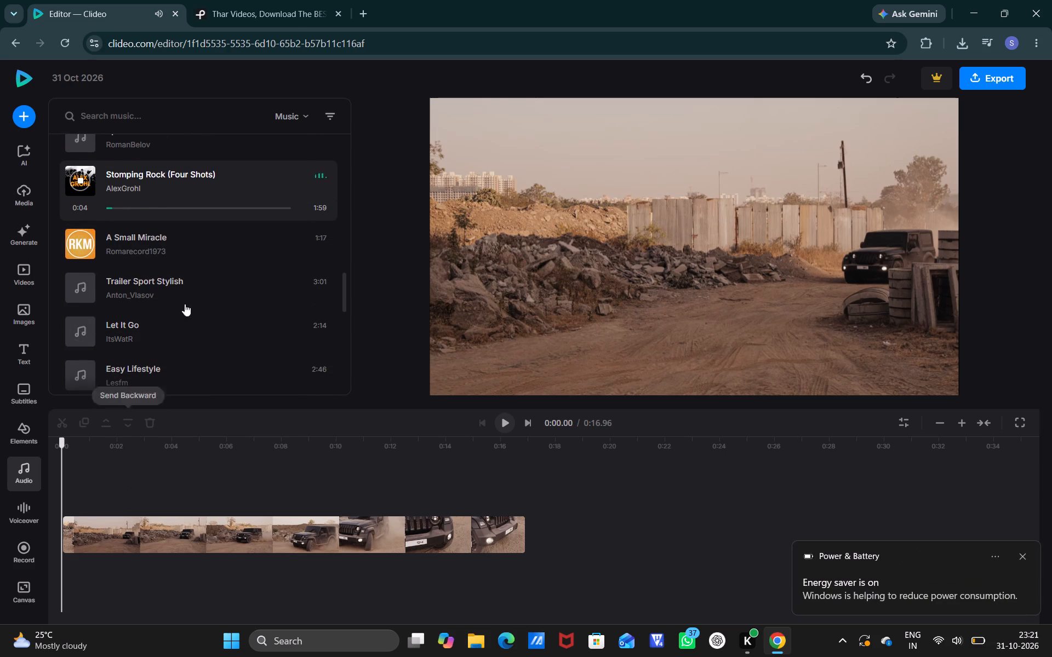
Add the Stomping Rock (Four Shots) track beneath the jeep clip from 0:00, and dismiss the battery notification.
left_click(182, 189)
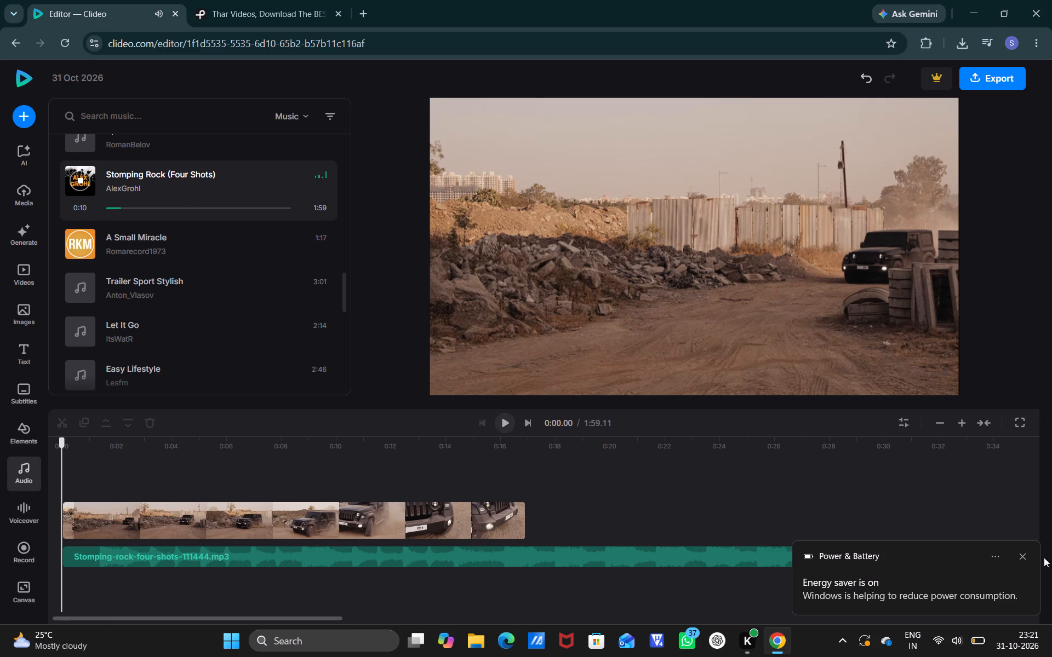
left_click(1024, 556)
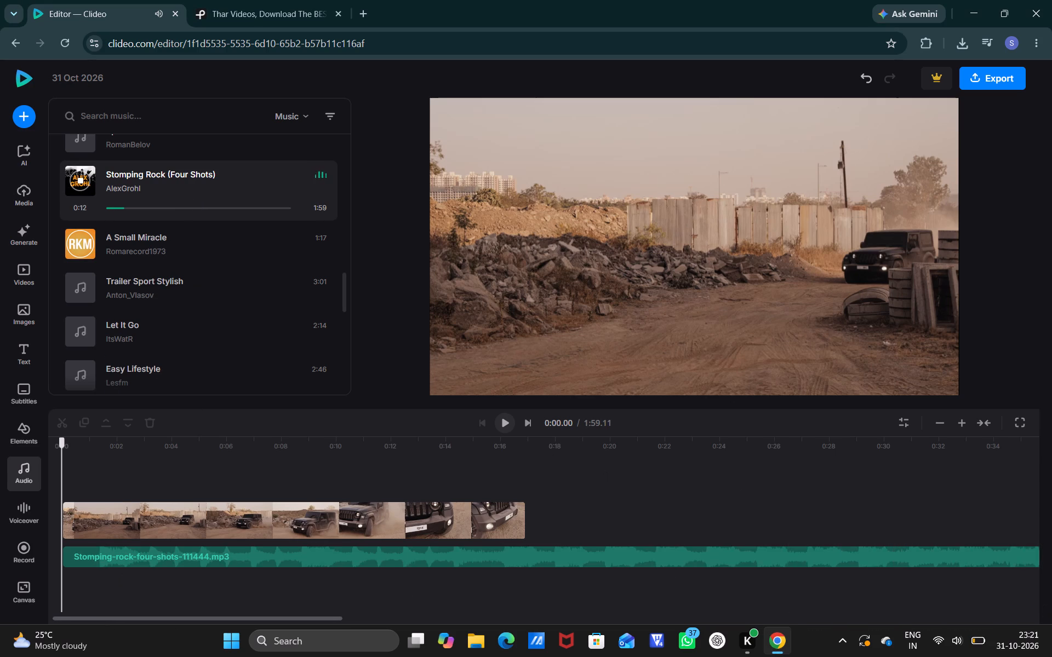
Play the jeep video from the beginning together with the Stomping Rock track.
left_click(506, 429)
left_click(506, 429)
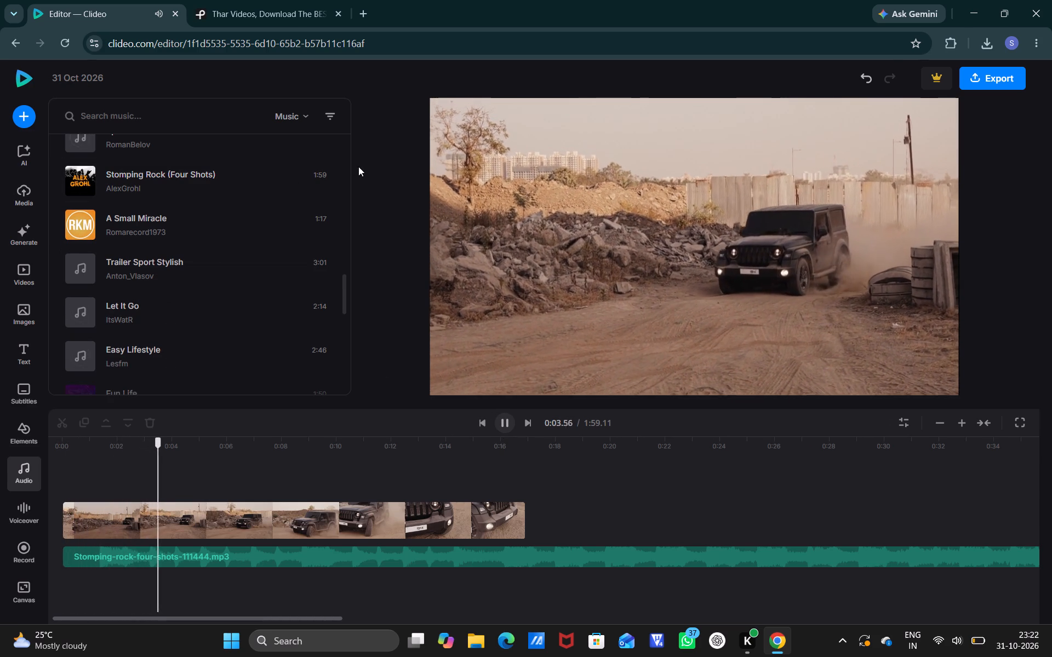
left_click(370, 166)
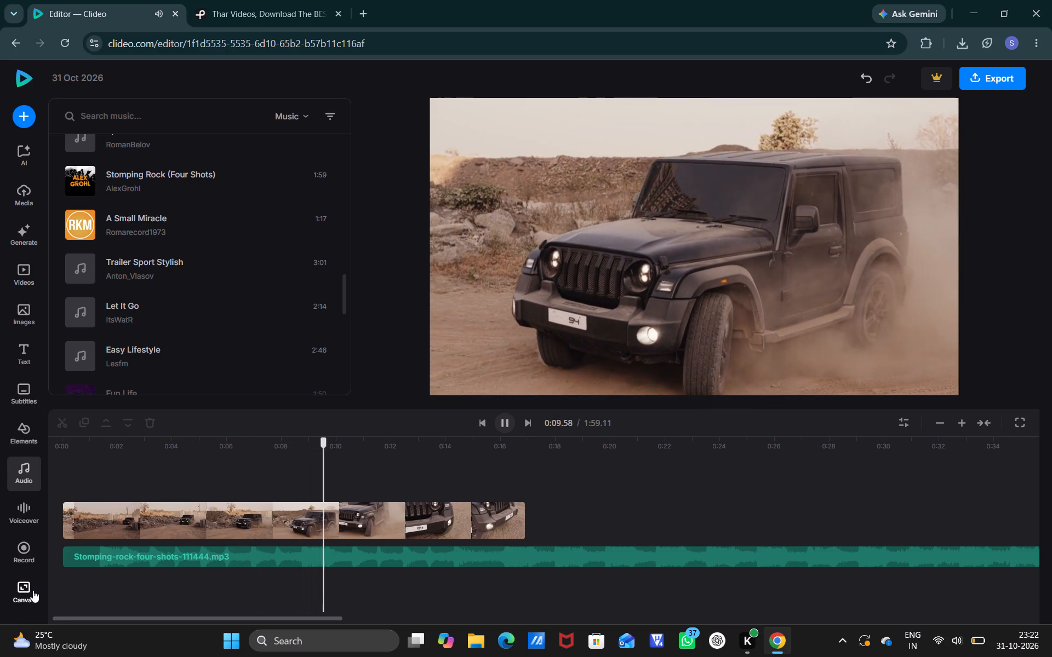
Apply the Fade entrance animation to the jeep clip, trying durations up to 5 s before setting 0.9 s.
left_click(587, 157)
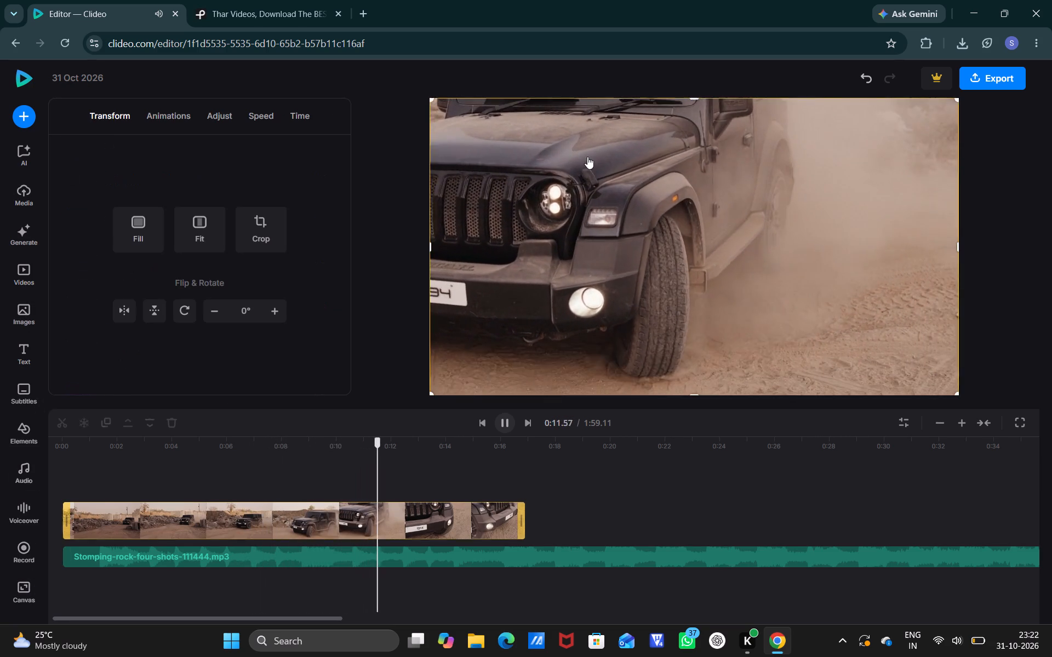
left_click(587, 157)
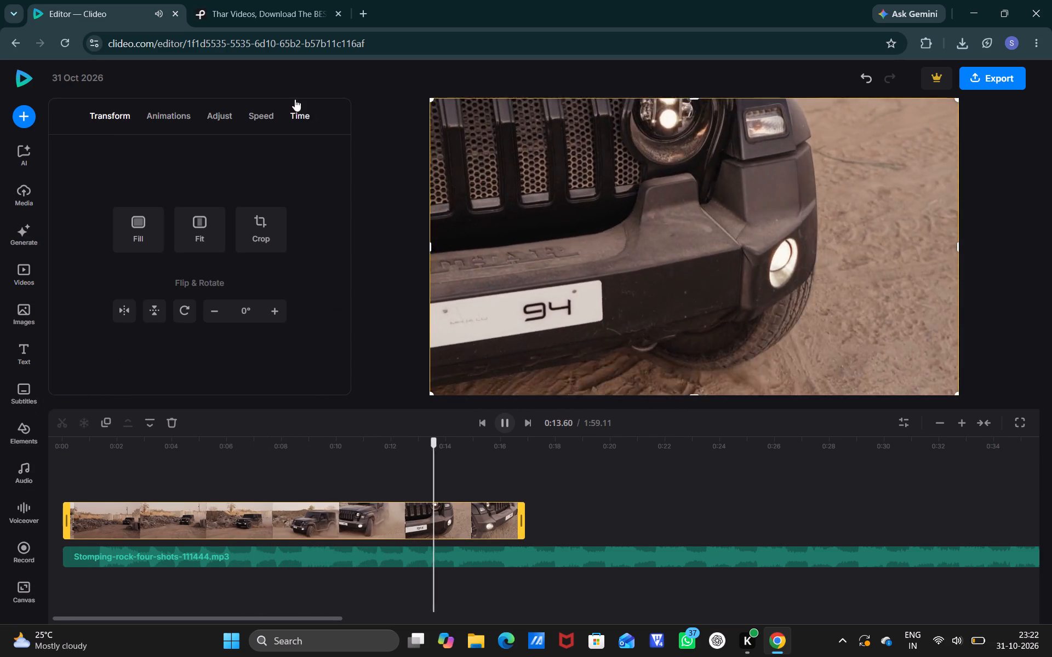
left_click(162, 120)
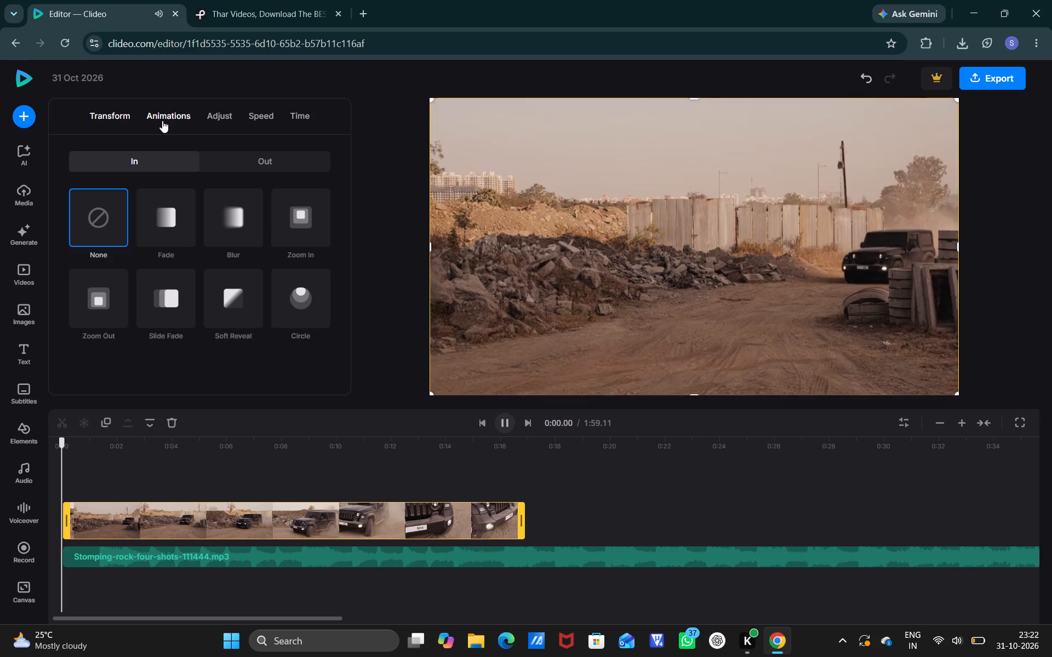
left_click(180, 230)
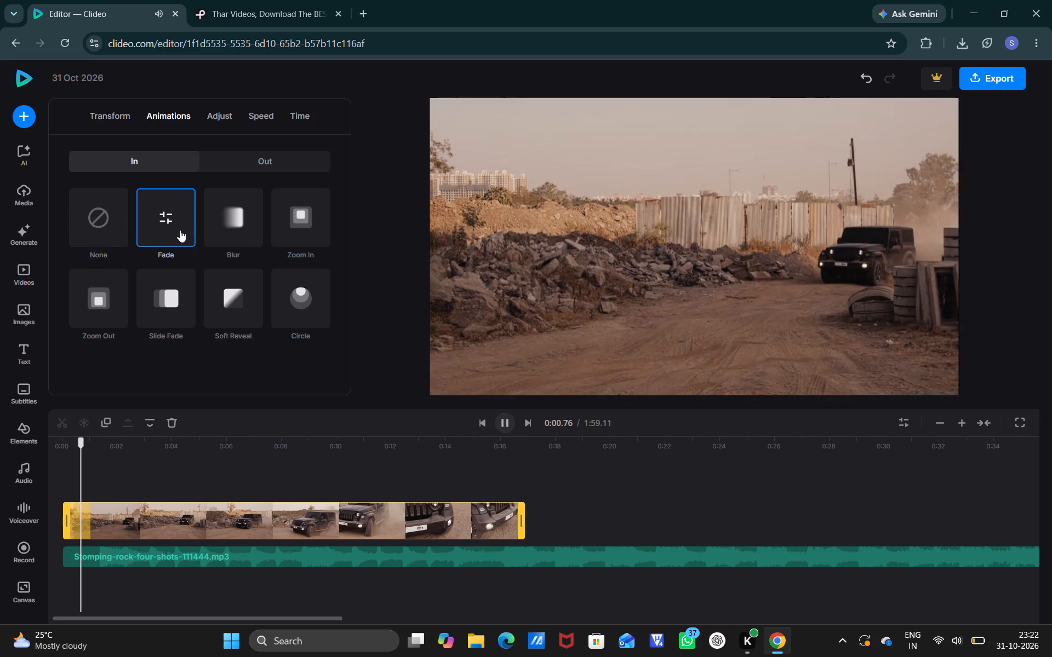
left_click(180, 230)
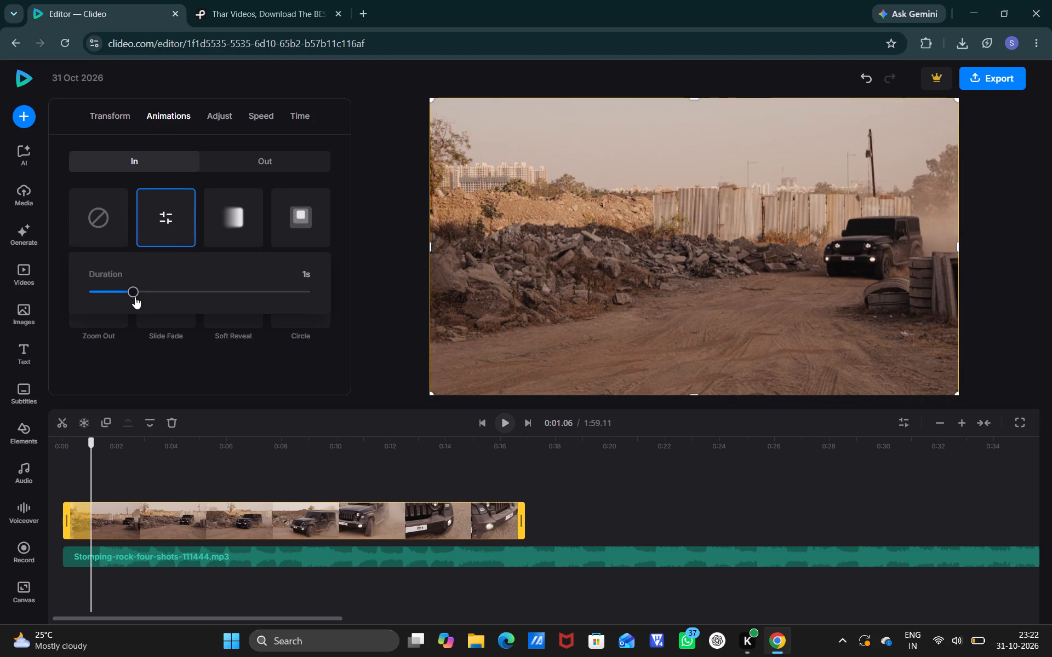
left_click_drag(135, 297, 135, 316)
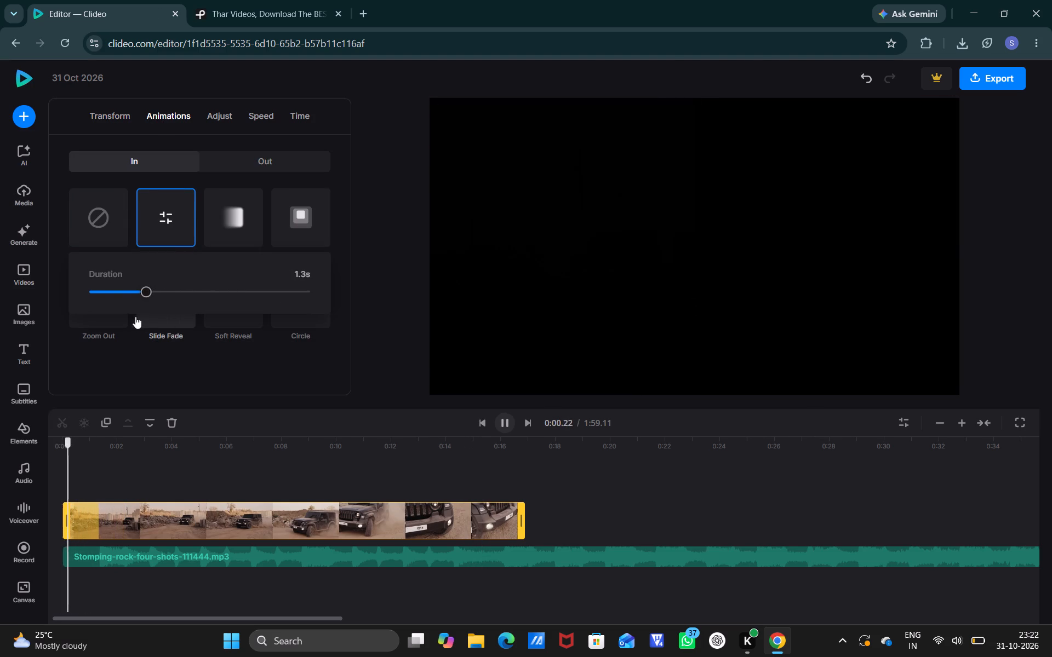
left_click_drag(135, 316, 180, 310)
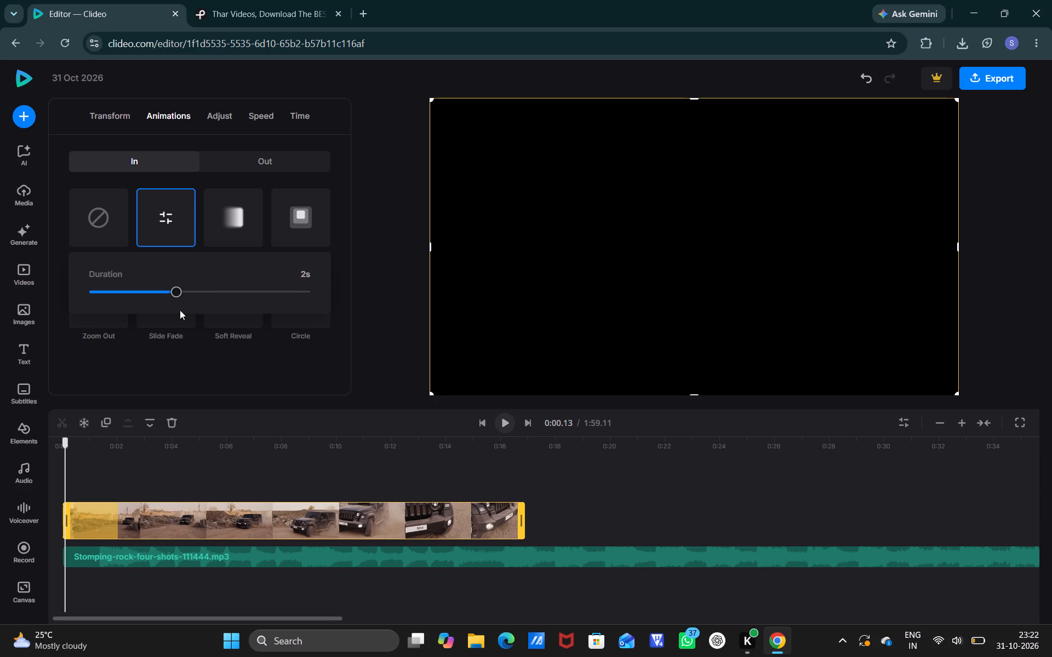
left_click_drag(180, 310, 298, 307)
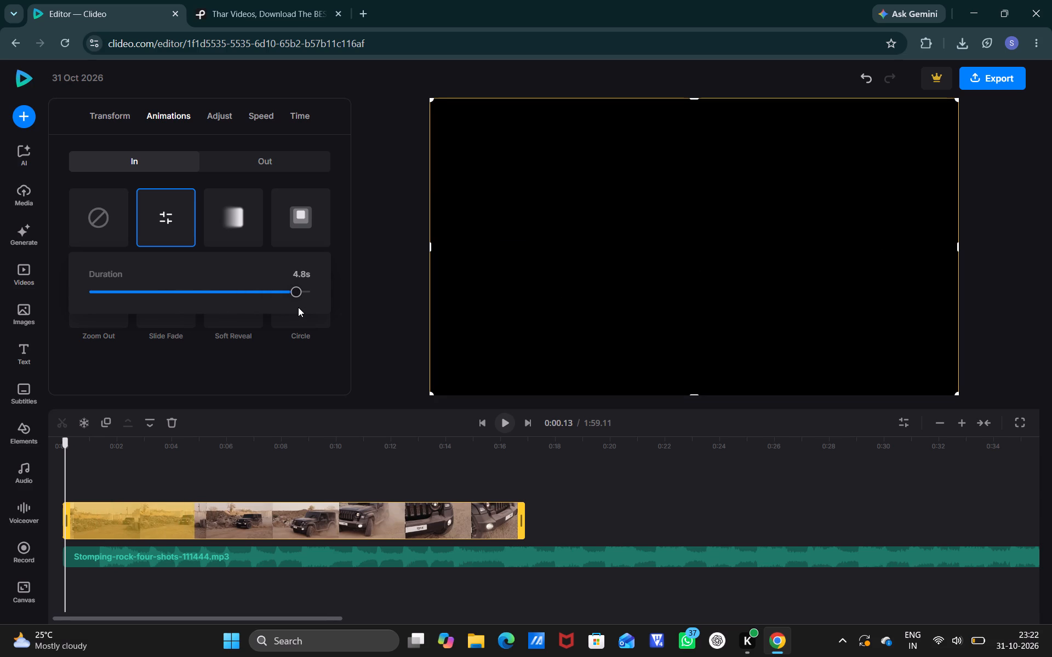
left_click_drag(298, 307, 310, 302)
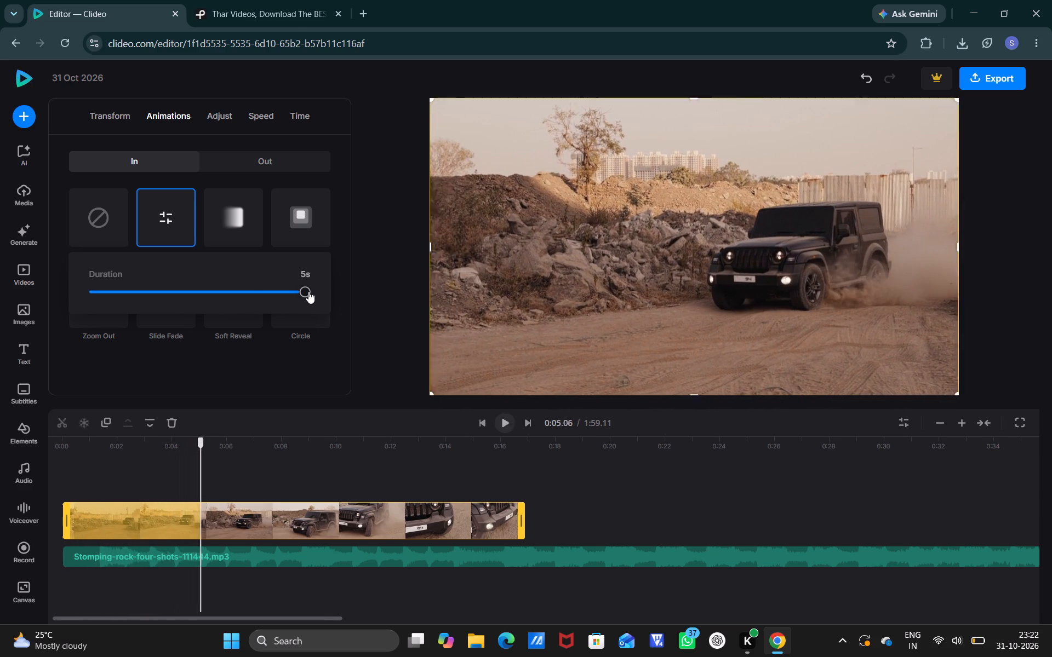
left_click_drag(308, 291, 117, 292)
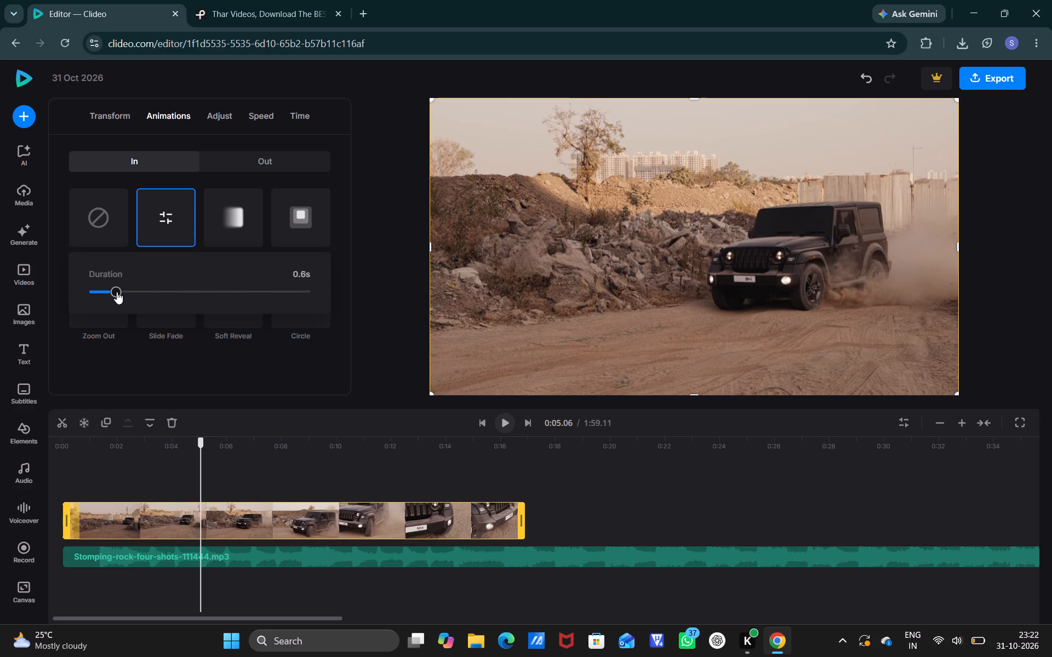
left_click_drag(117, 292, 131, 295)
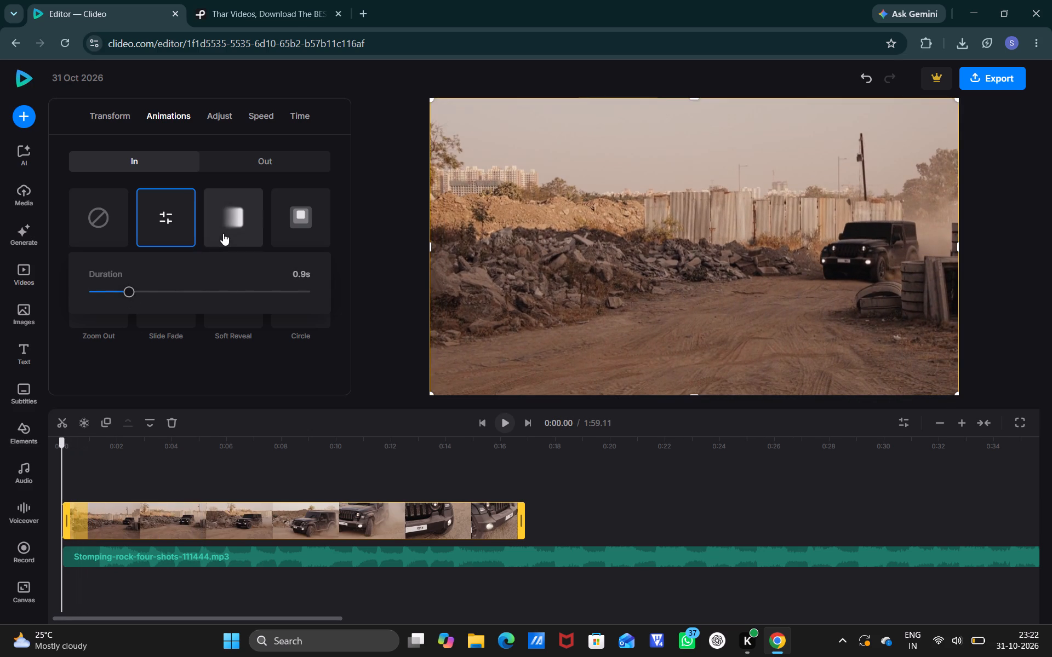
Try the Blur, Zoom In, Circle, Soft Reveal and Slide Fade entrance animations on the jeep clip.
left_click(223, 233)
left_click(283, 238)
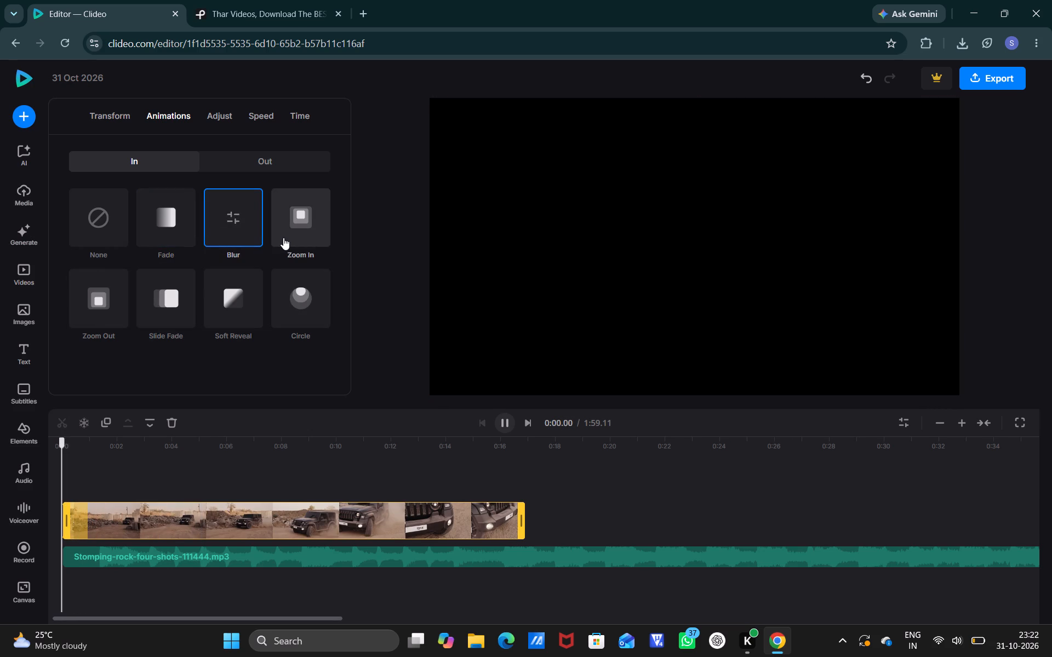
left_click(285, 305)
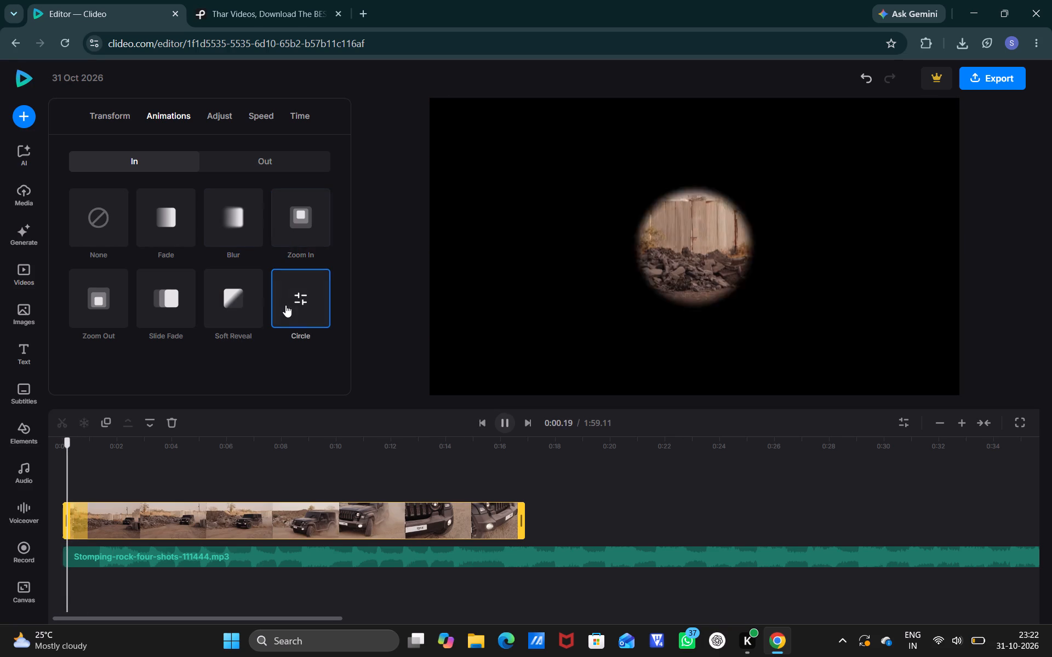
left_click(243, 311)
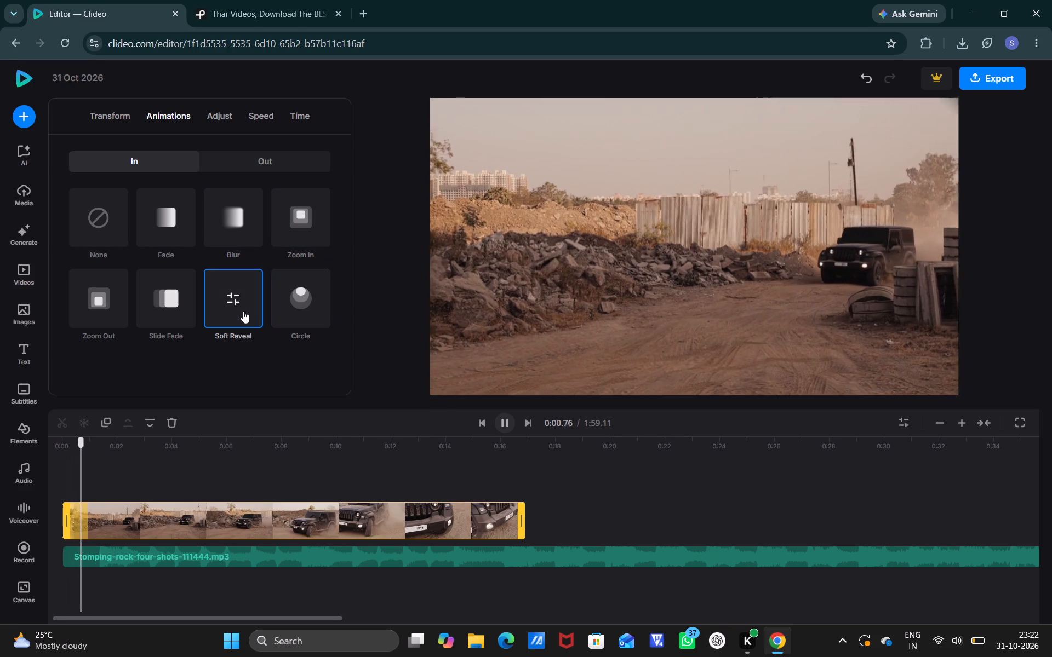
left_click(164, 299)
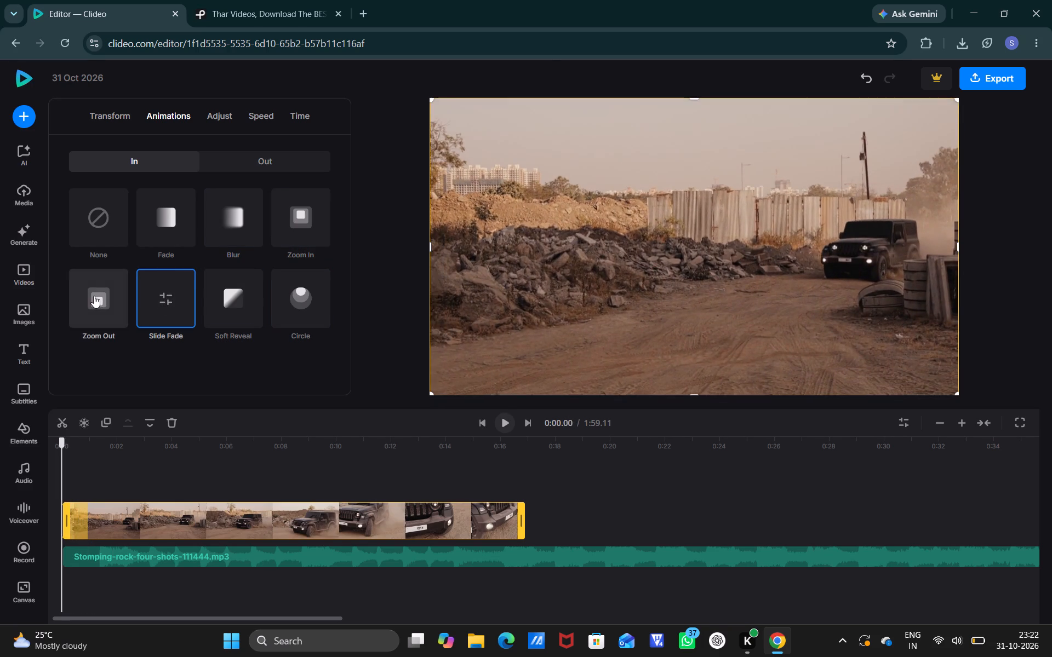
Apply the Zoom Out entrance animation to the jeep clip with a duration of 1.3 s.
left_click(94, 296)
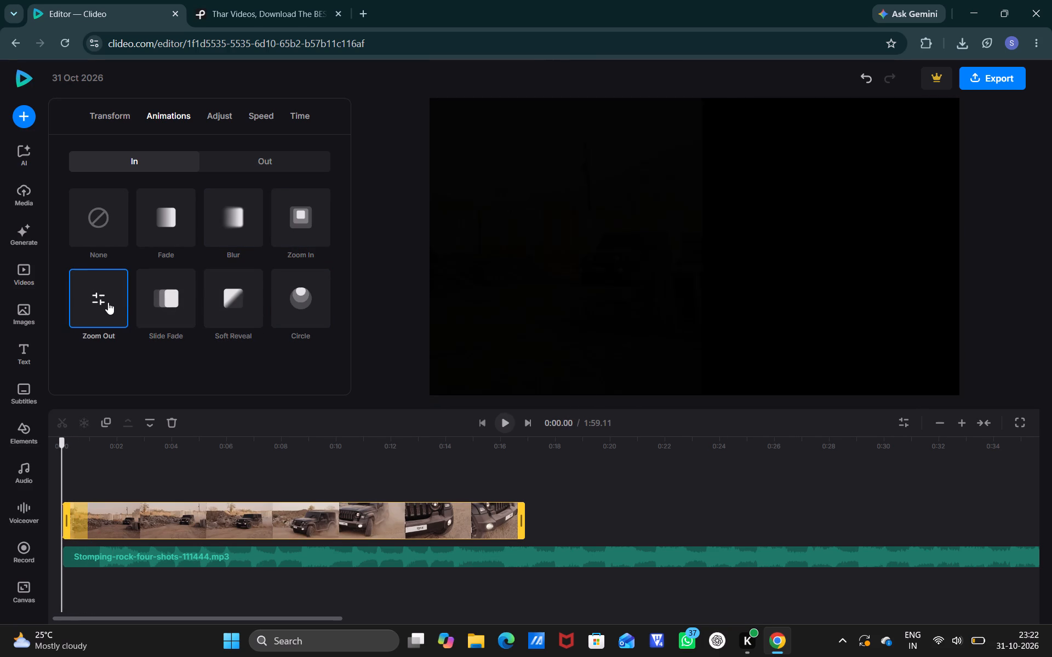
left_click(108, 302)
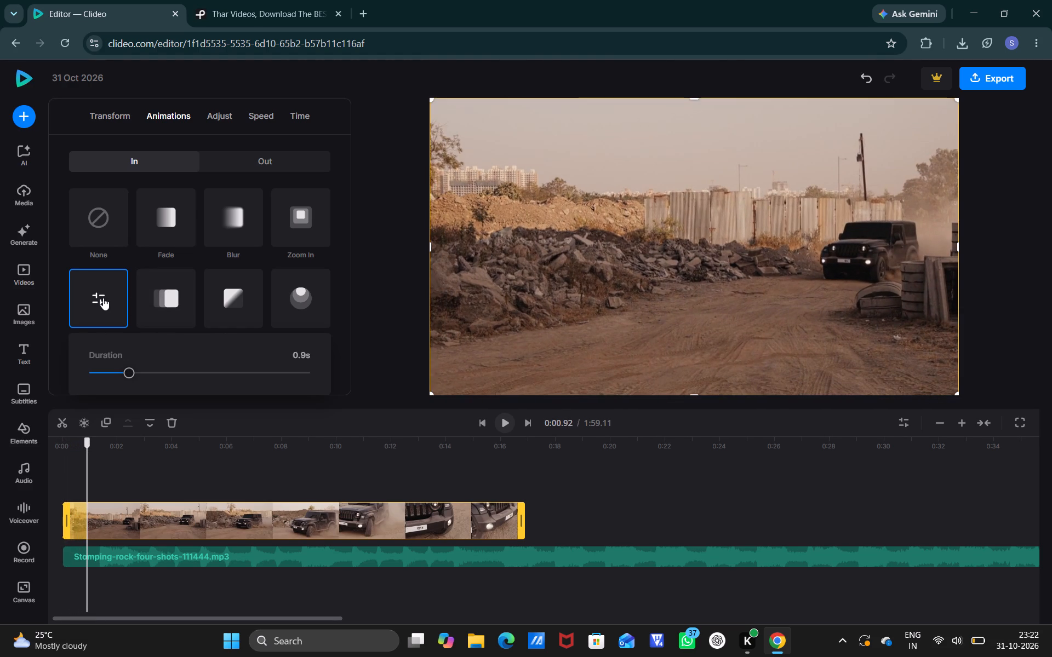
left_click(108, 298)
left_click(108, 298)
left_click(180, 369)
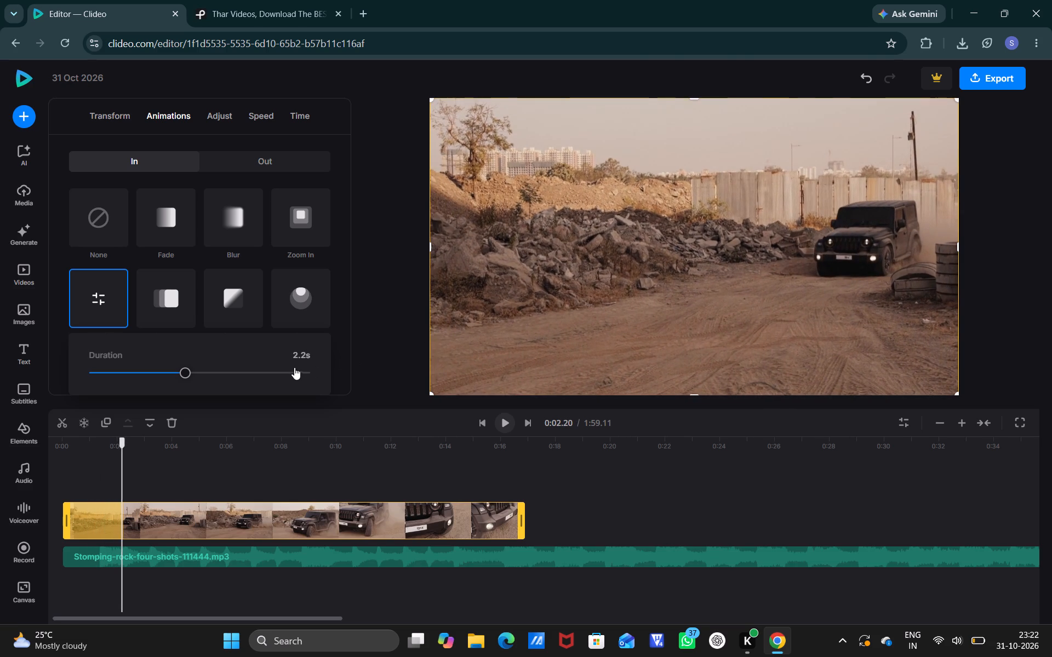
left_click(153, 371)
left_click(140, 371)
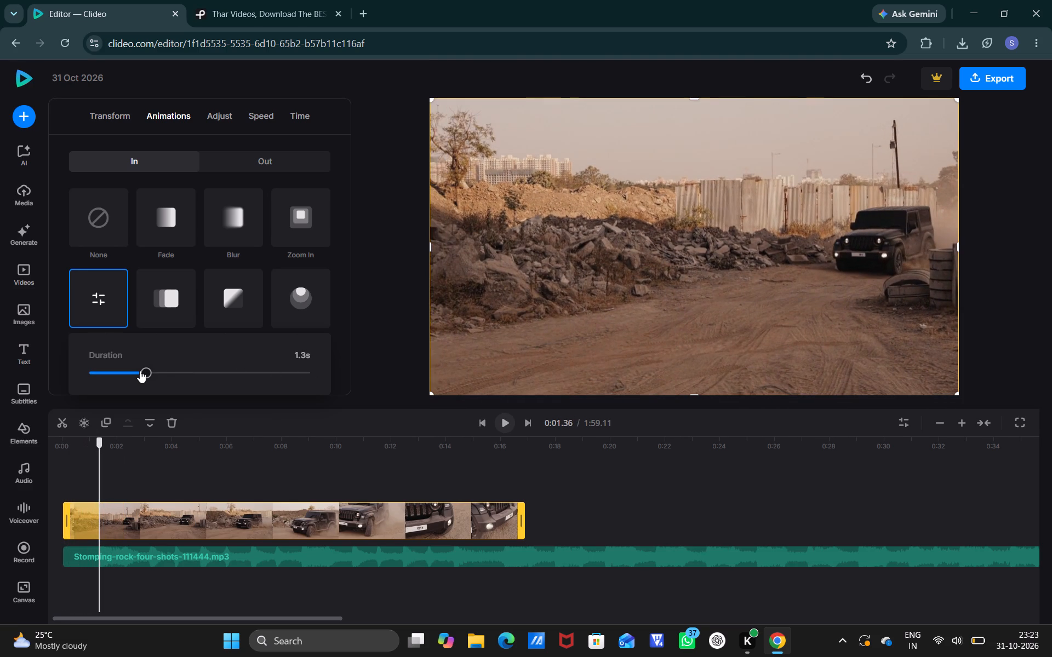
left_click(118, 117)
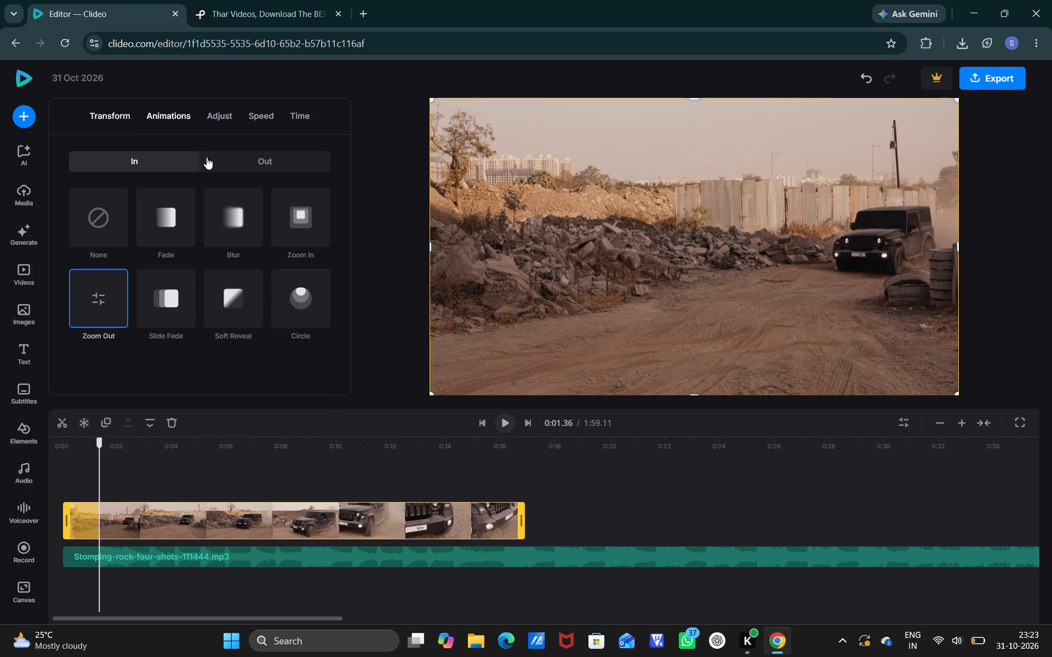
Open the exit animation options and review the jeep clip by playing and scrubbing through it to its end.
left_click(252, 168)
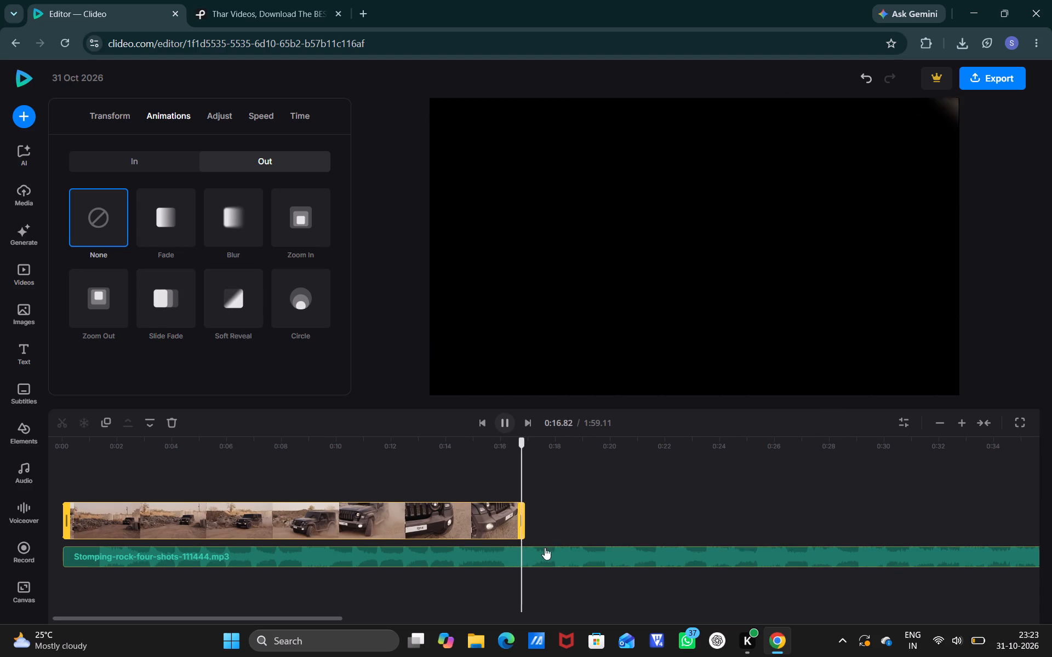
left_click_drag(525, 487, 251, 517)
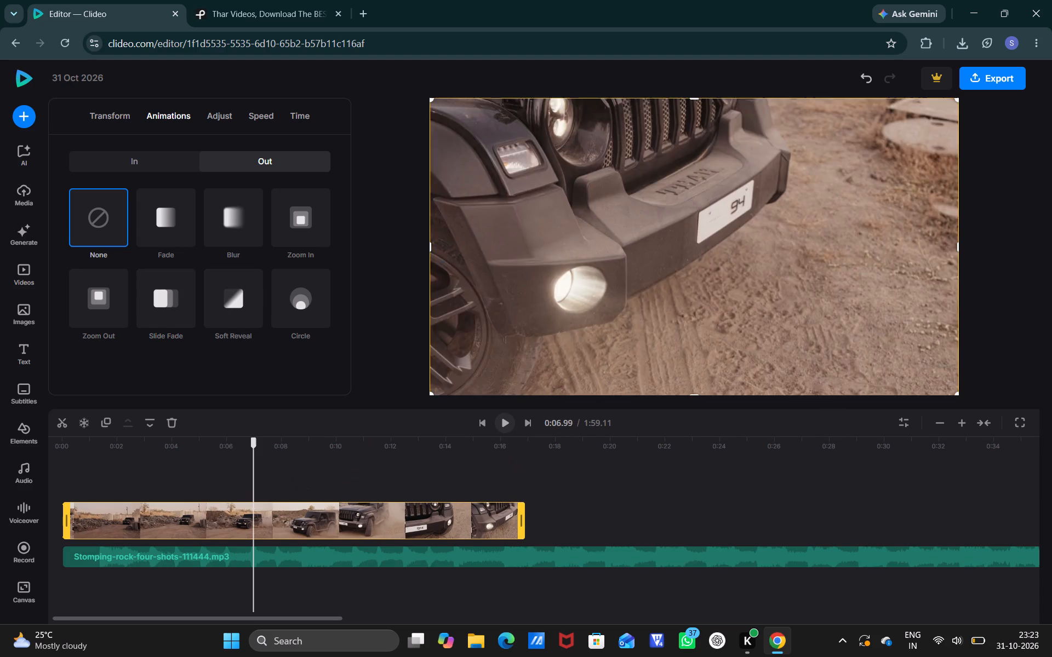
left_click_drag(251, 487, 180, 492)
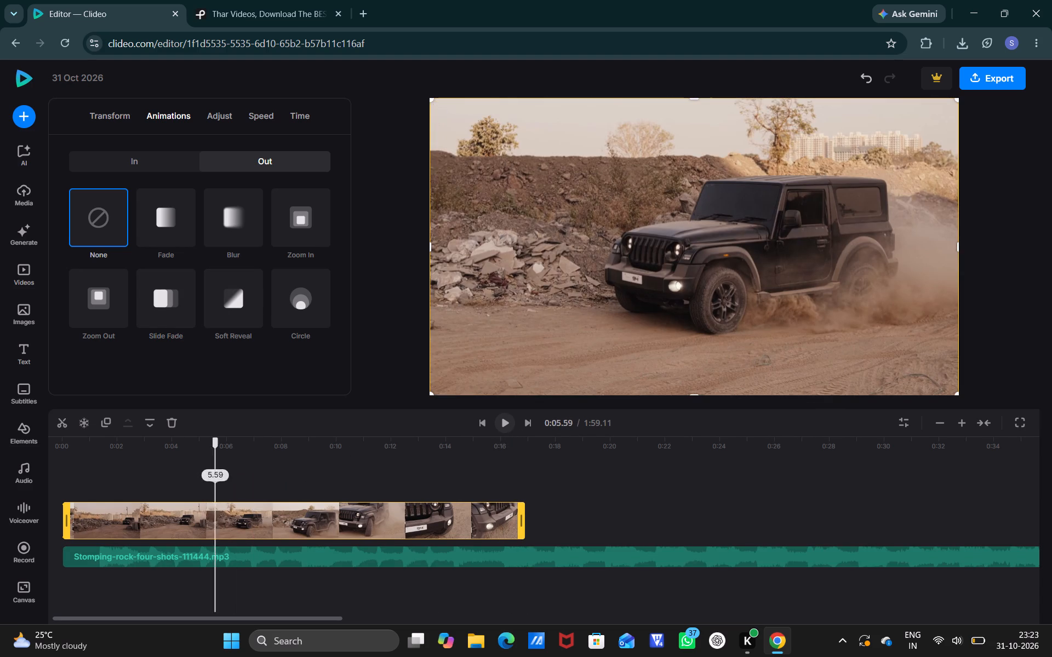
left_click_drag(180, 492, 51, 506)
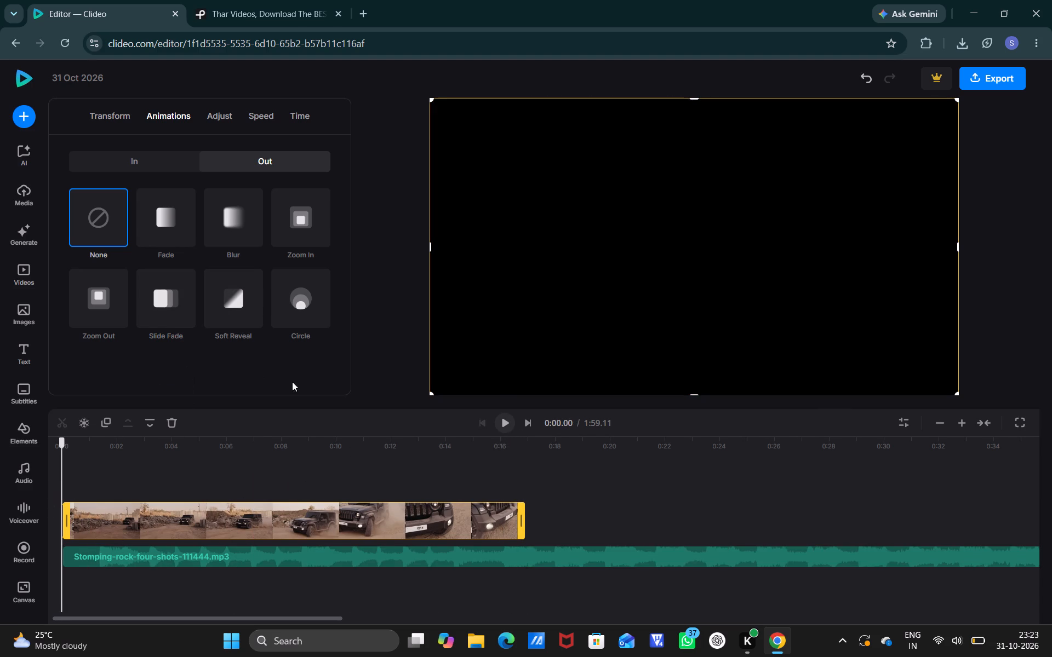
left_click(505, 427)
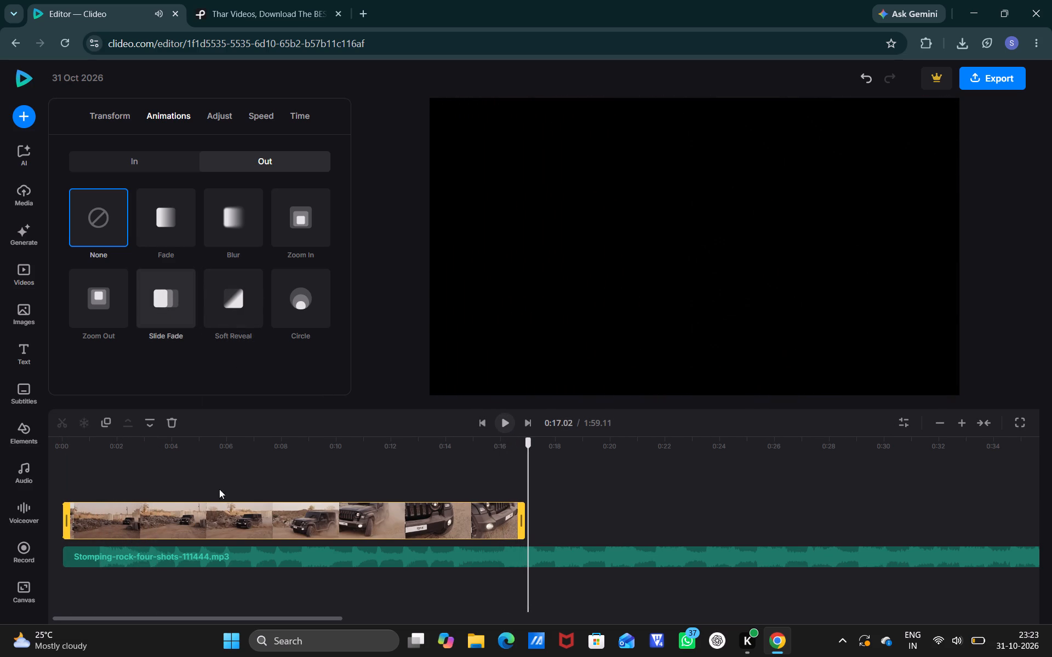
left_click_drag(525, 481, 256, 501)
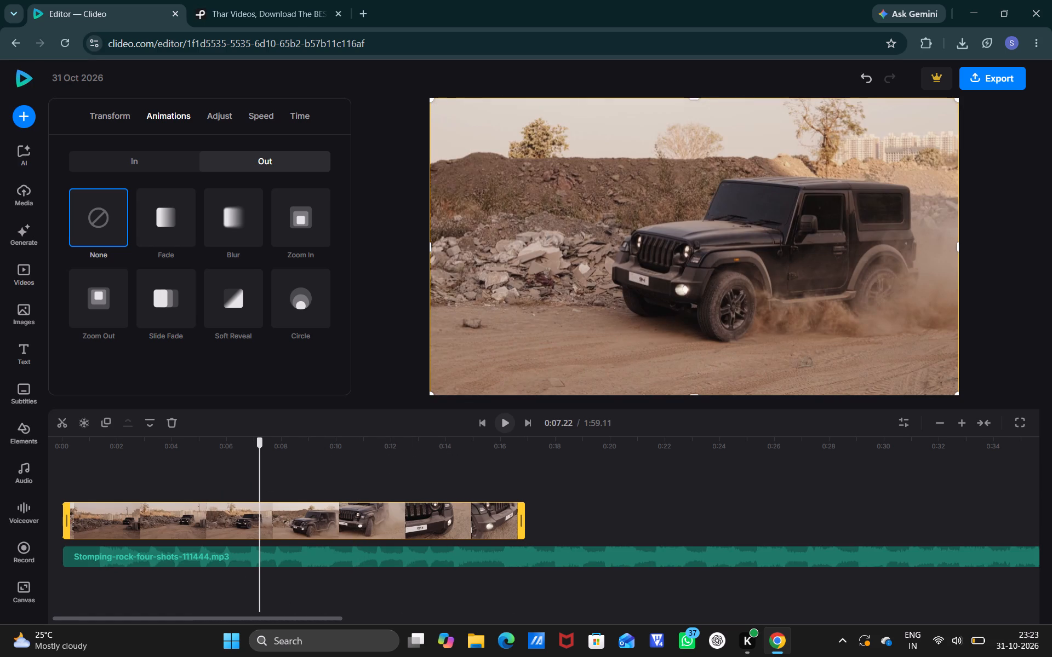
left_click_drag(262, 491, 211, 491)
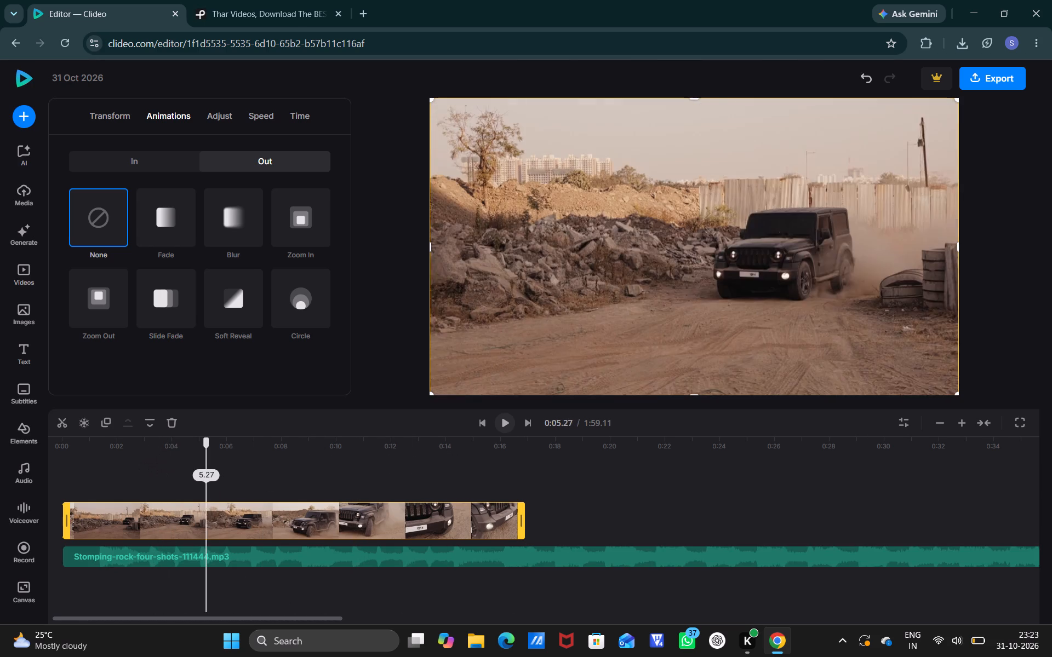
left_click_drag(211, 491, 209, 489)
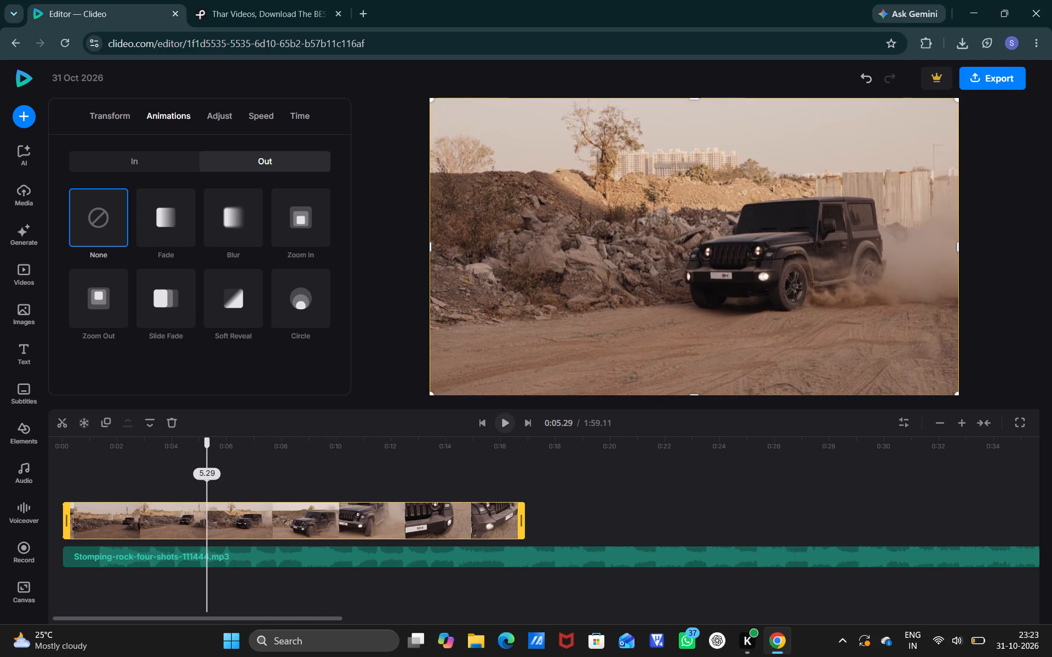
left_click_drag(209, 489, 383, 511)
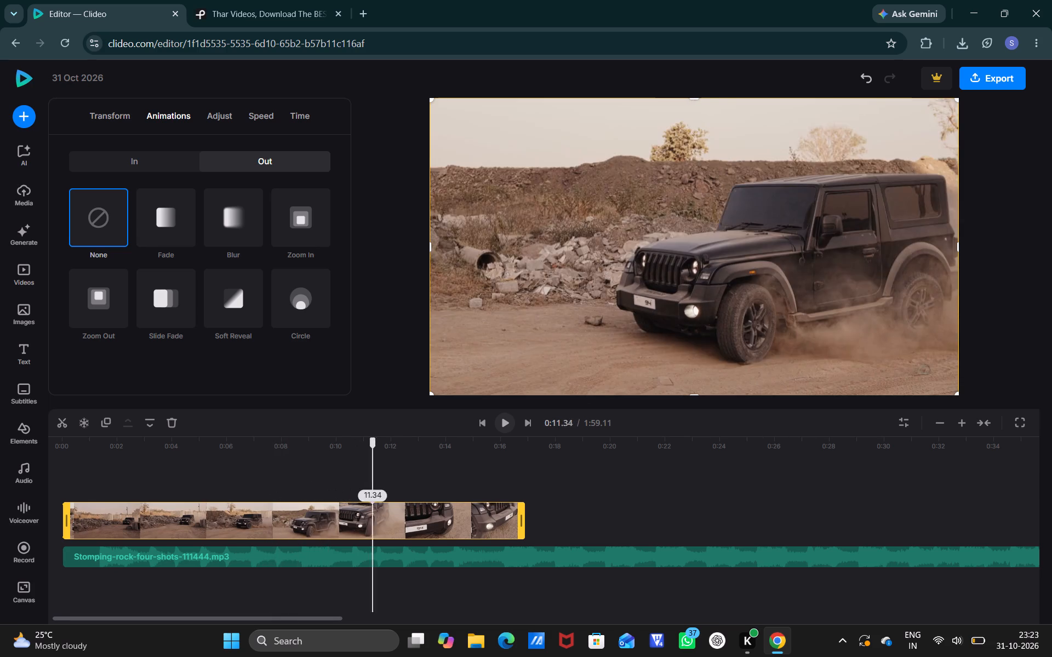
left_click_drag(383, 511, 392, 505)
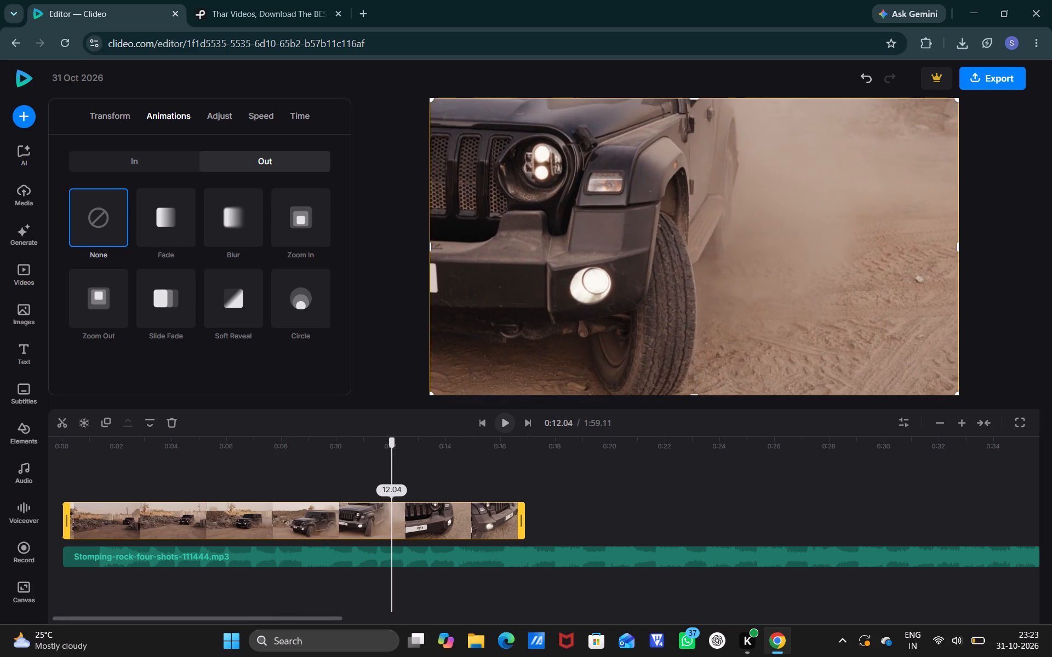
left_click_drag(392, 505, 391, 505)
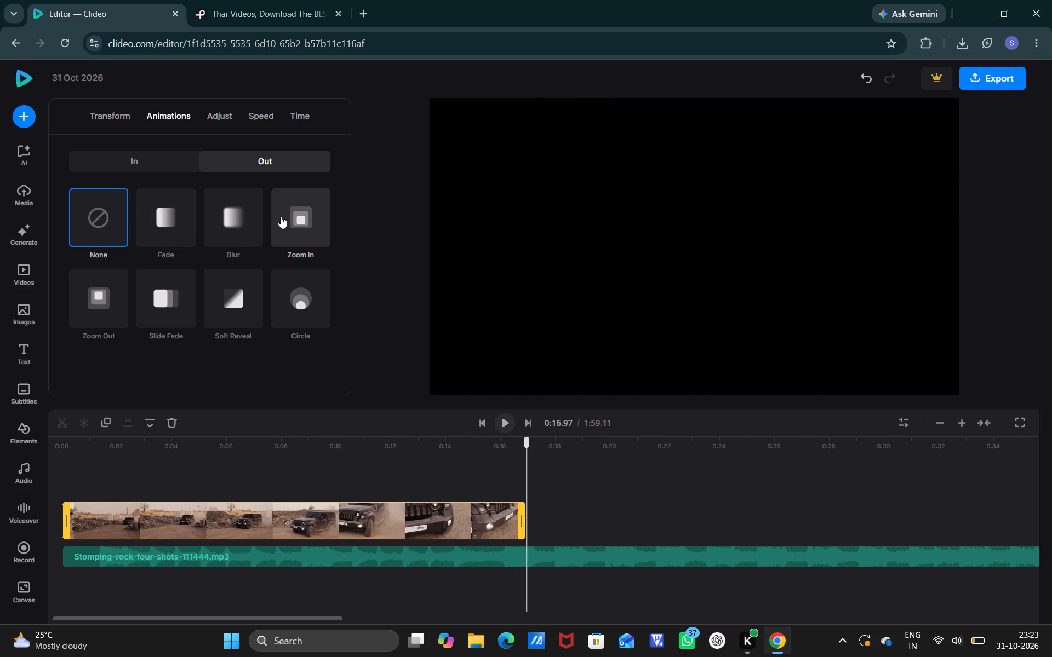
Apply the Zoom In exit animation to the jeep clip, set its duration to 2.6 s, and start playback.
left_click(302, 218)
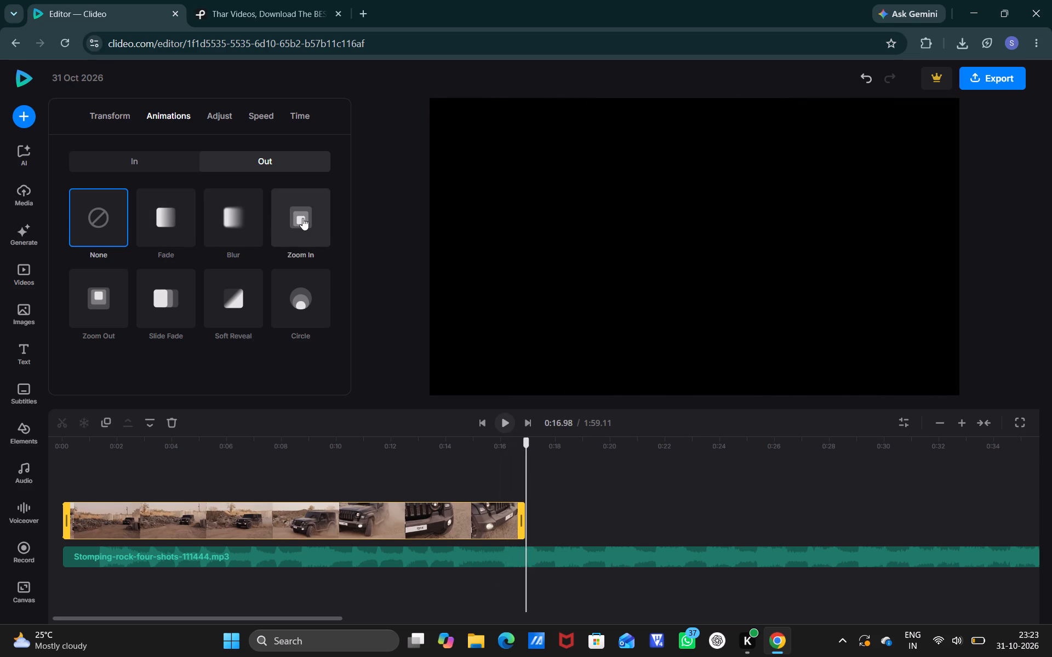
left_click(304, 223)
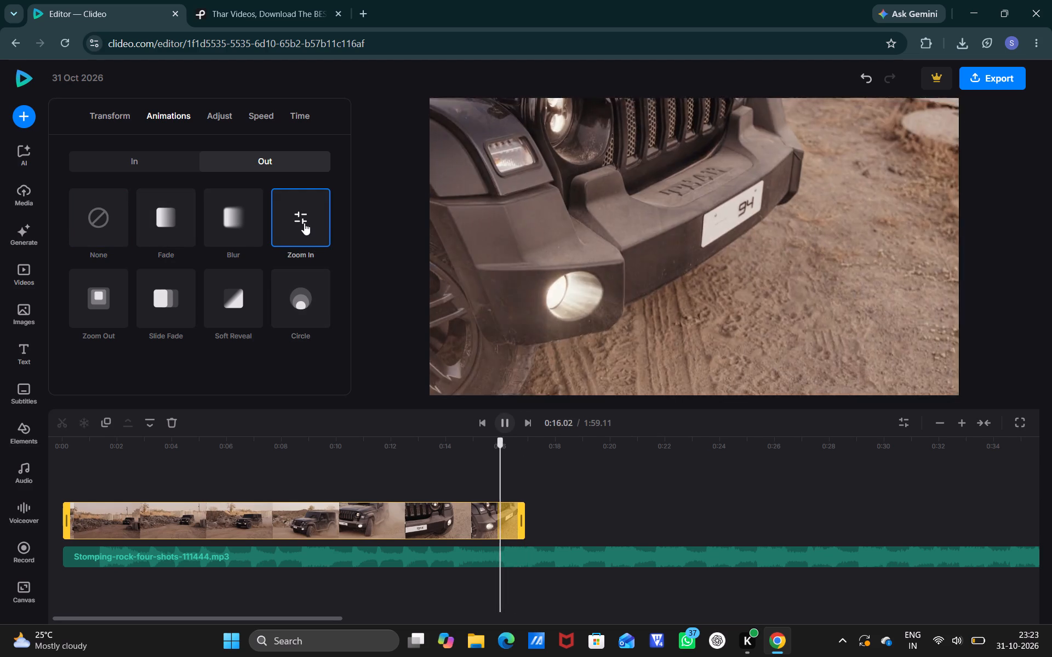
left_click(197, 292)
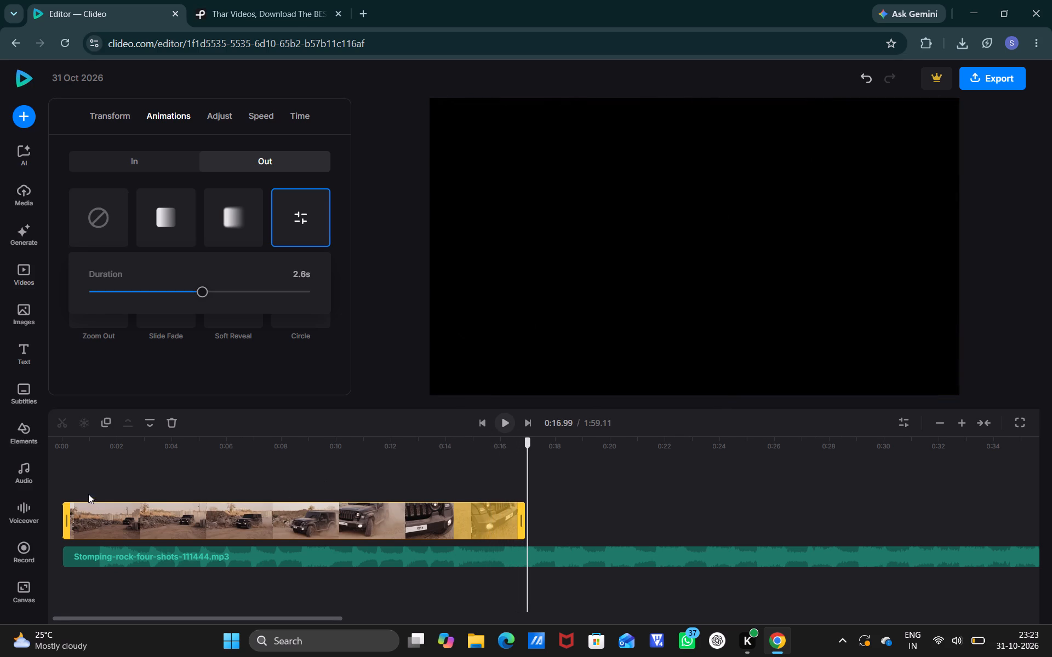
left_click(502, 426)
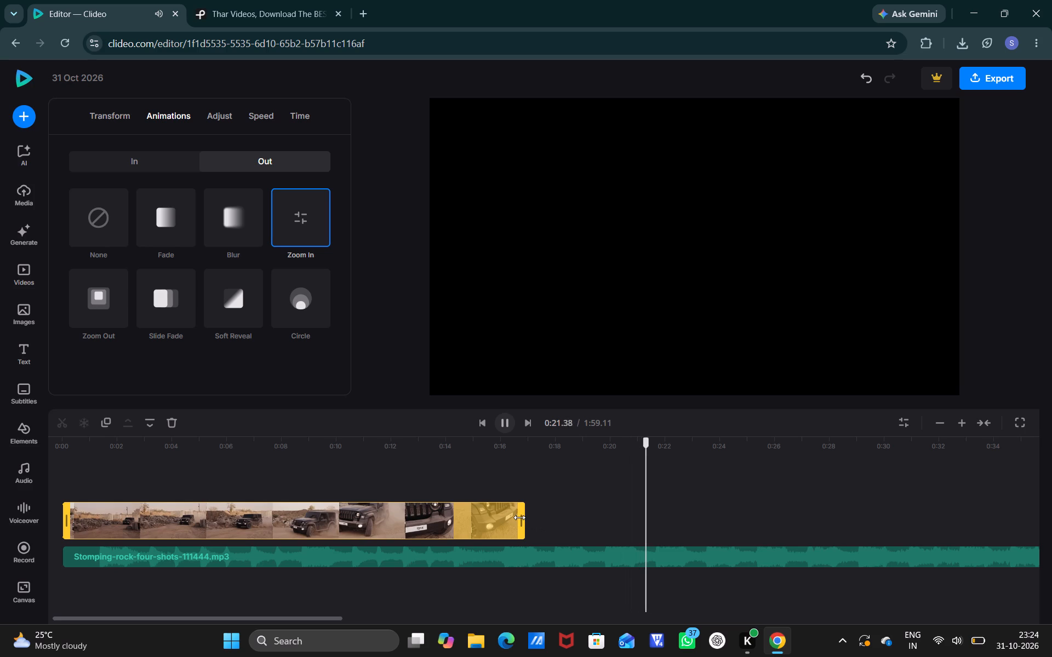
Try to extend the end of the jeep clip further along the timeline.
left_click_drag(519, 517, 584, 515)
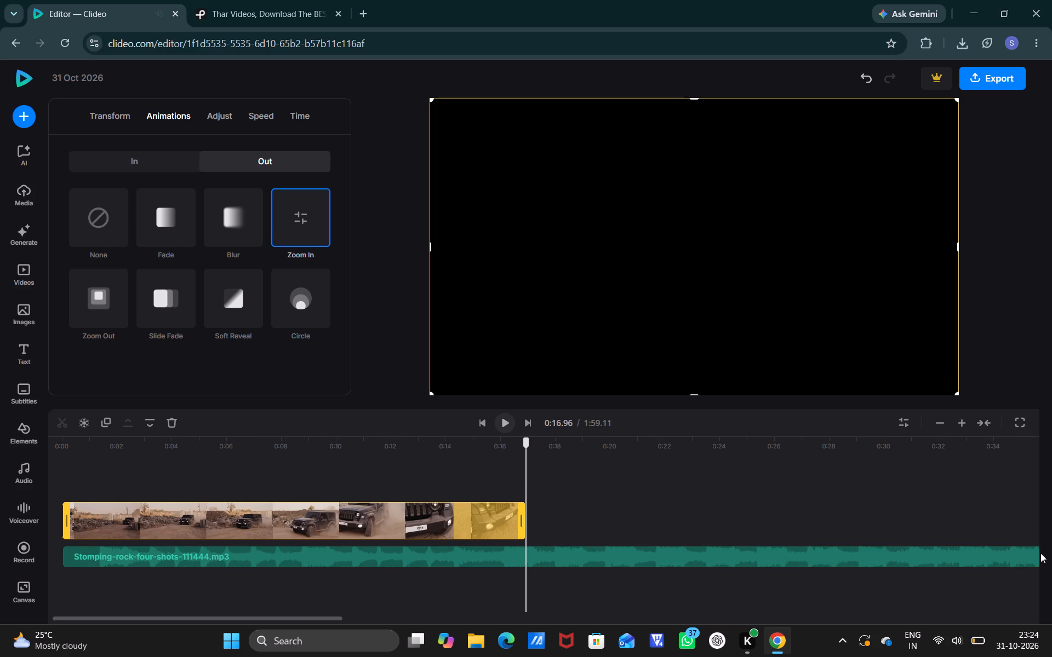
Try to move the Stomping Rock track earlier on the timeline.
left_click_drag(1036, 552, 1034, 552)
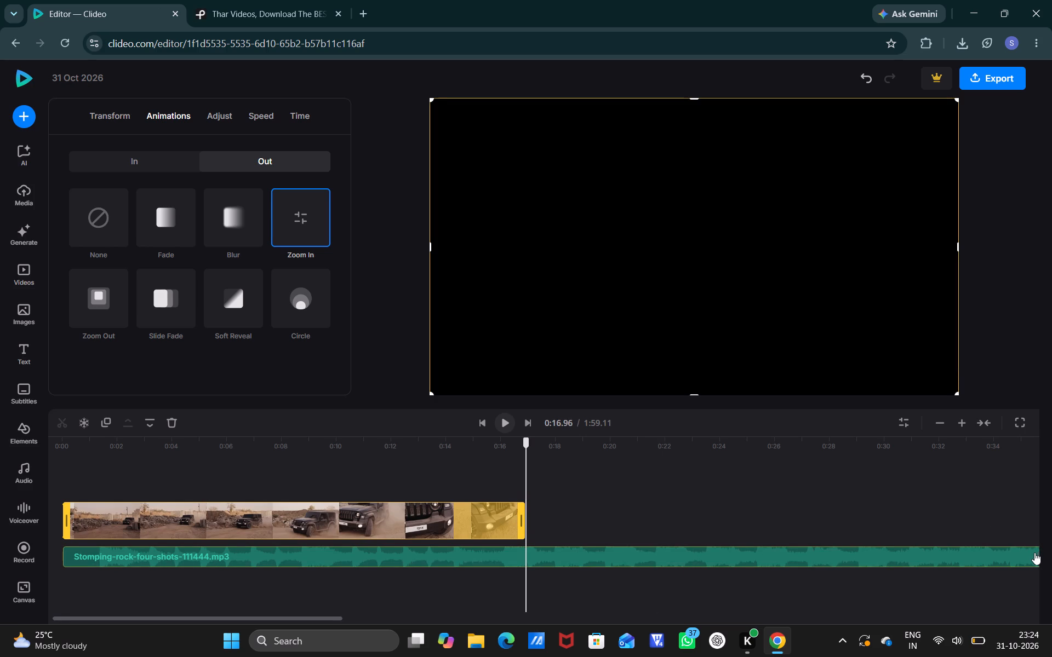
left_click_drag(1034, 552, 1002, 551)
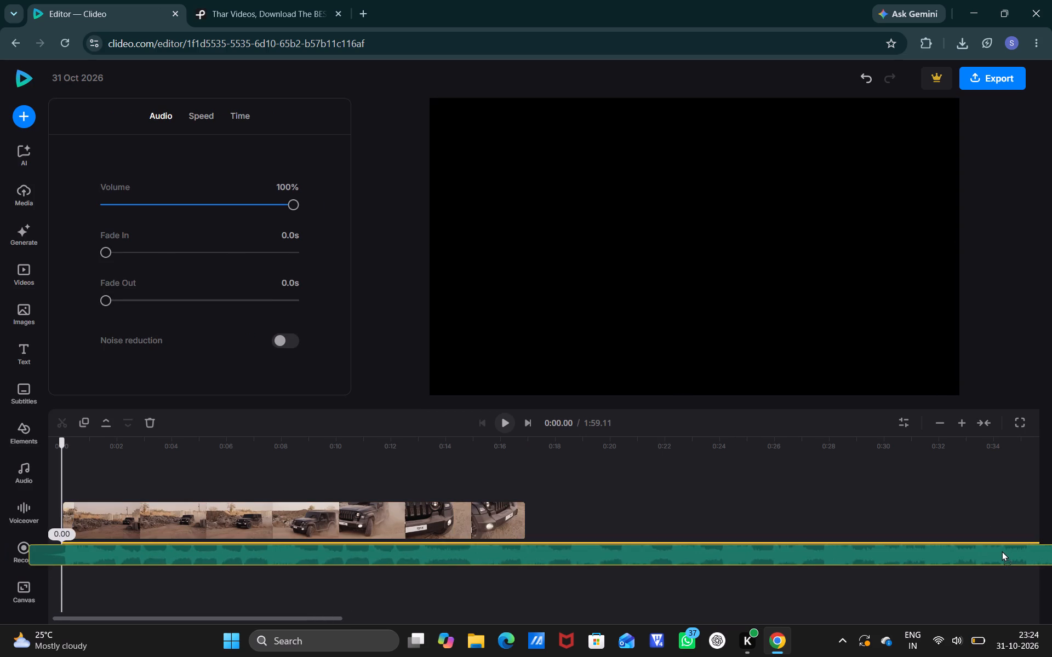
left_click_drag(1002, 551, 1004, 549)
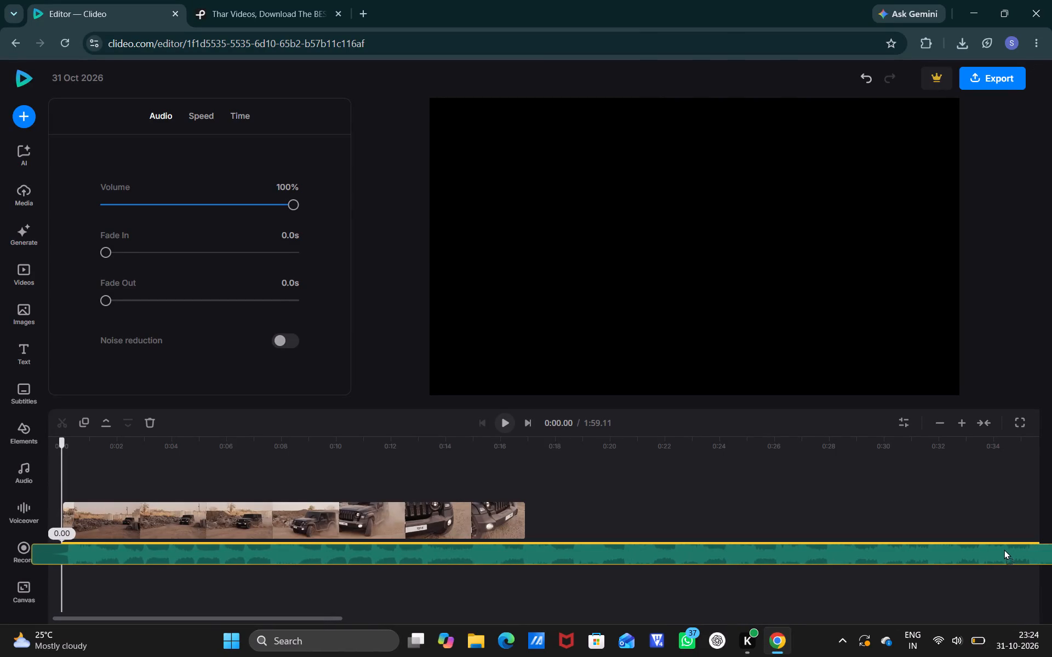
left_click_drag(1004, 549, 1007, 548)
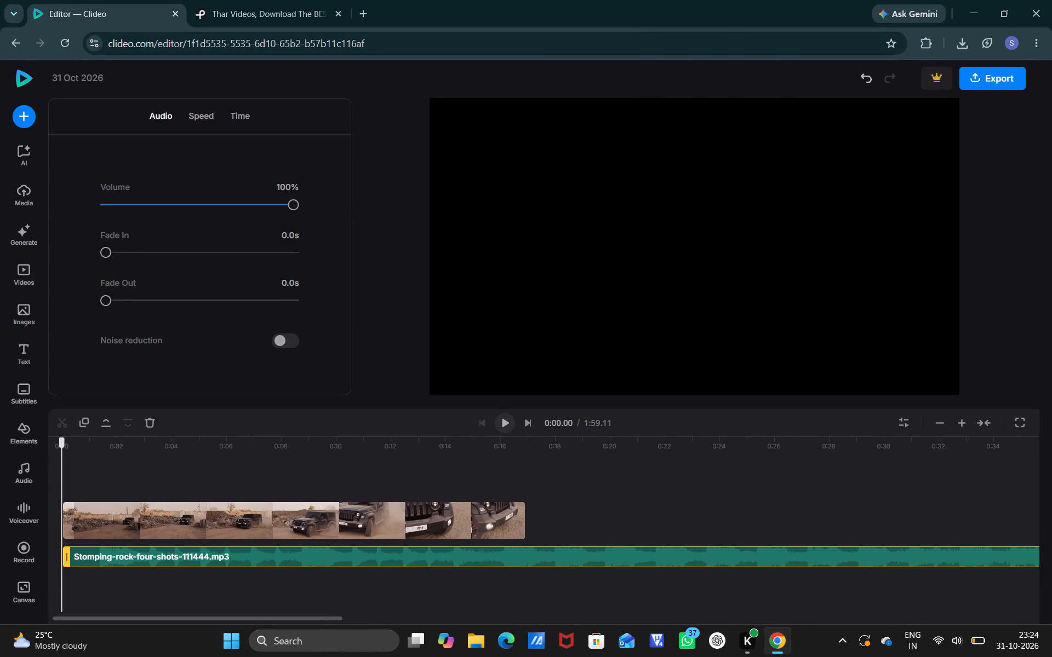
Trim the first 10.47 s off the Stomping Rock track and move the remaining audio back to 0:00.
left_click_drag(68, 560, 162, 564)
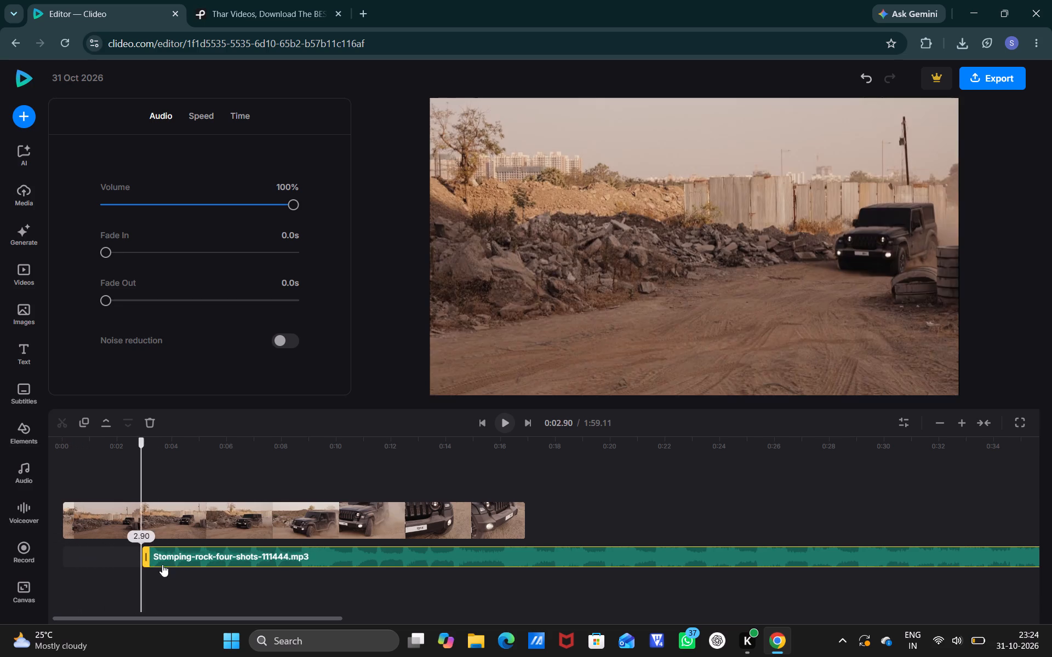
left_click_drag(162, 564, 355, 554)
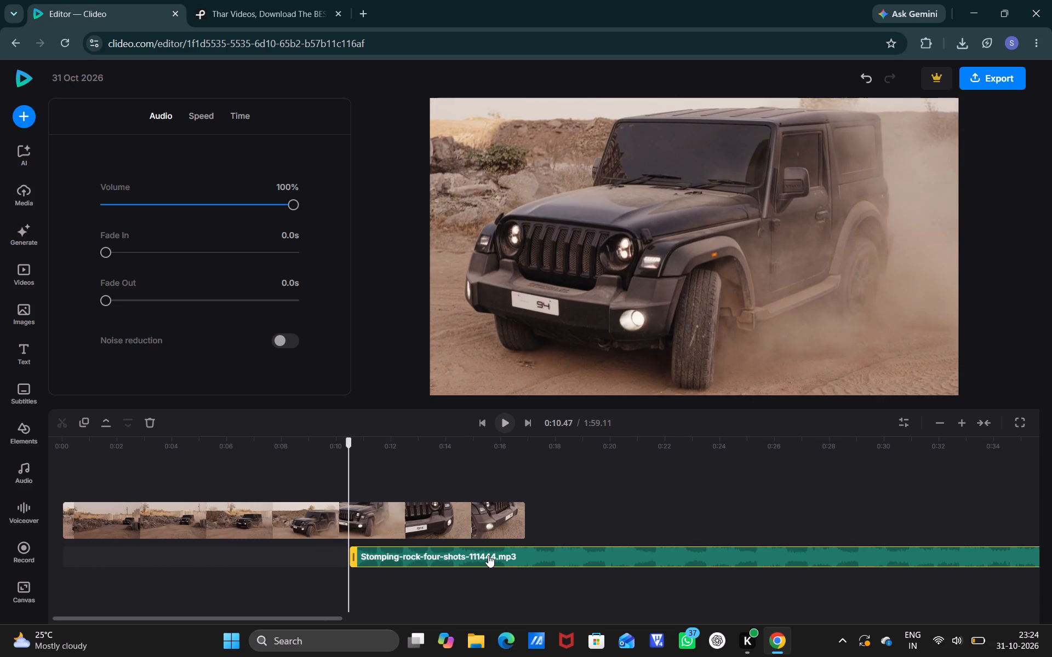
left_click_drag(488, 555, 195, 557)
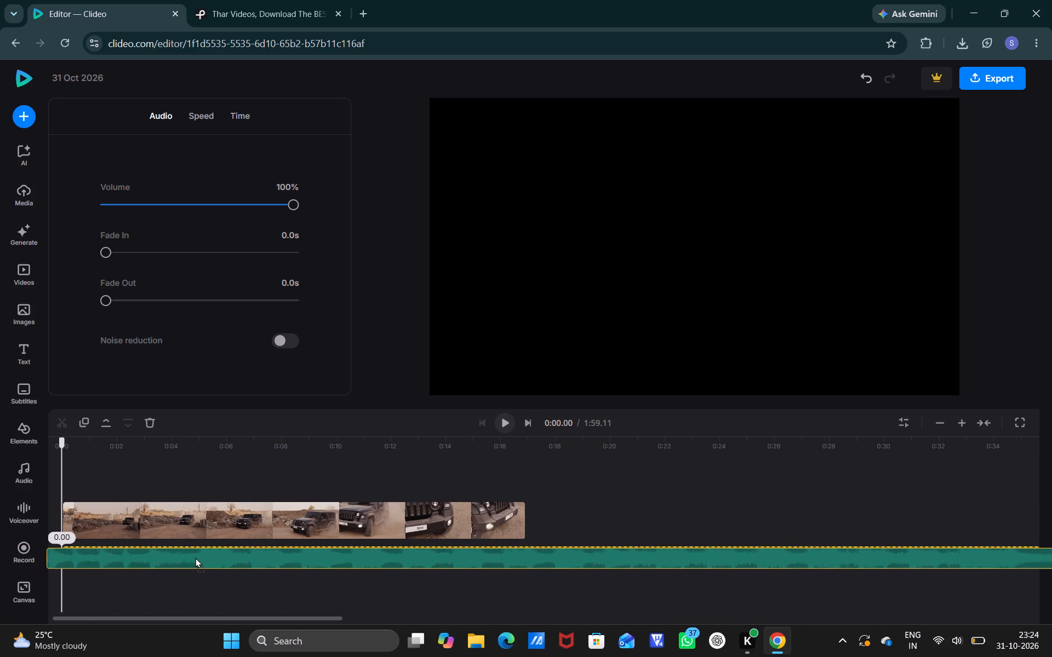
left_click_drag(195, 557, 201, 554)
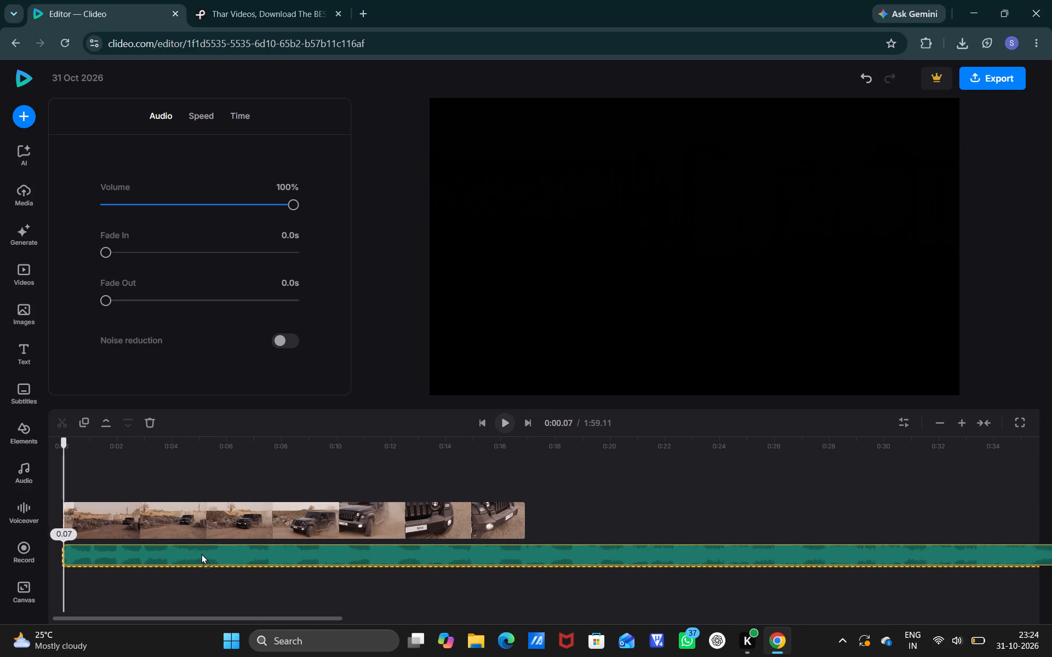
left_click_drag(201, 554, 202, 555)
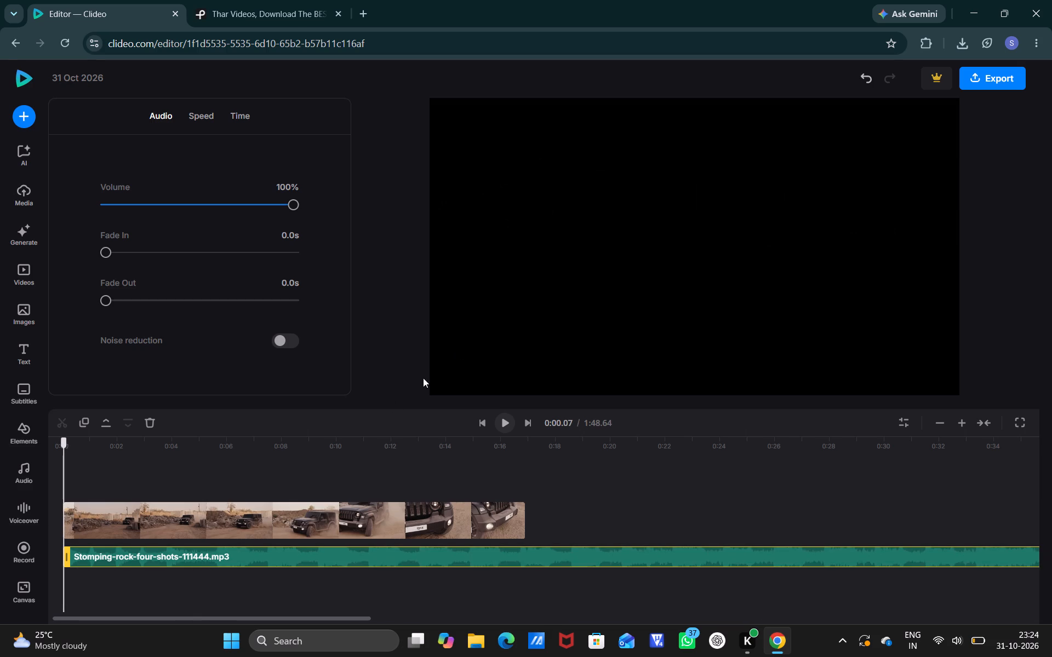
Start playback and set the Stomping Rock track's fade-in to 2.8 s.
left_click(502, 427)
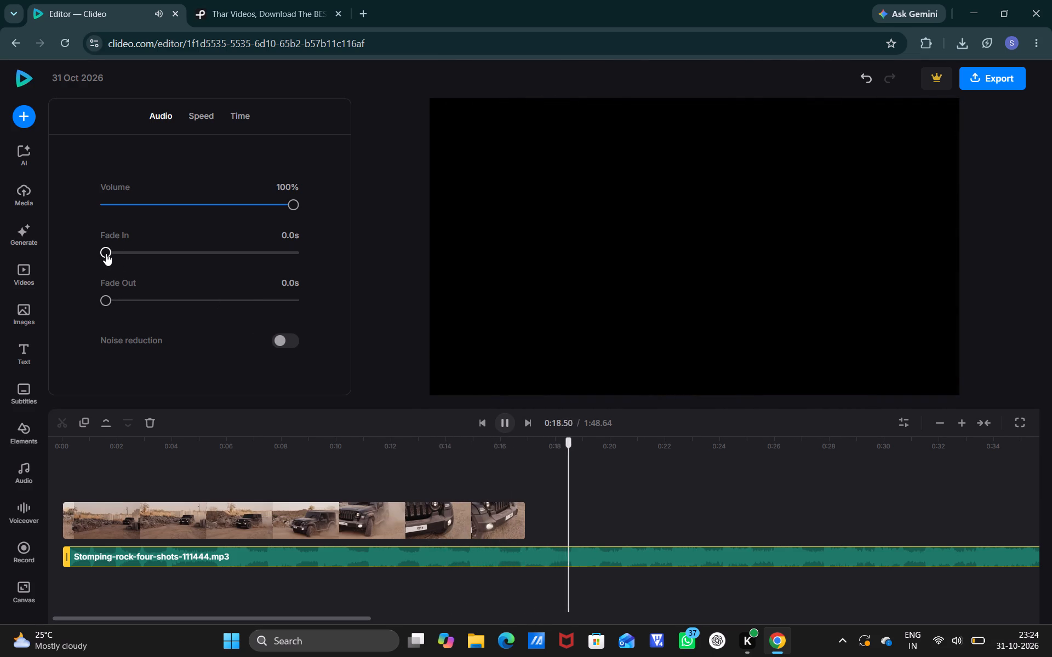
left_click_drag(106, 253, 211, 272)
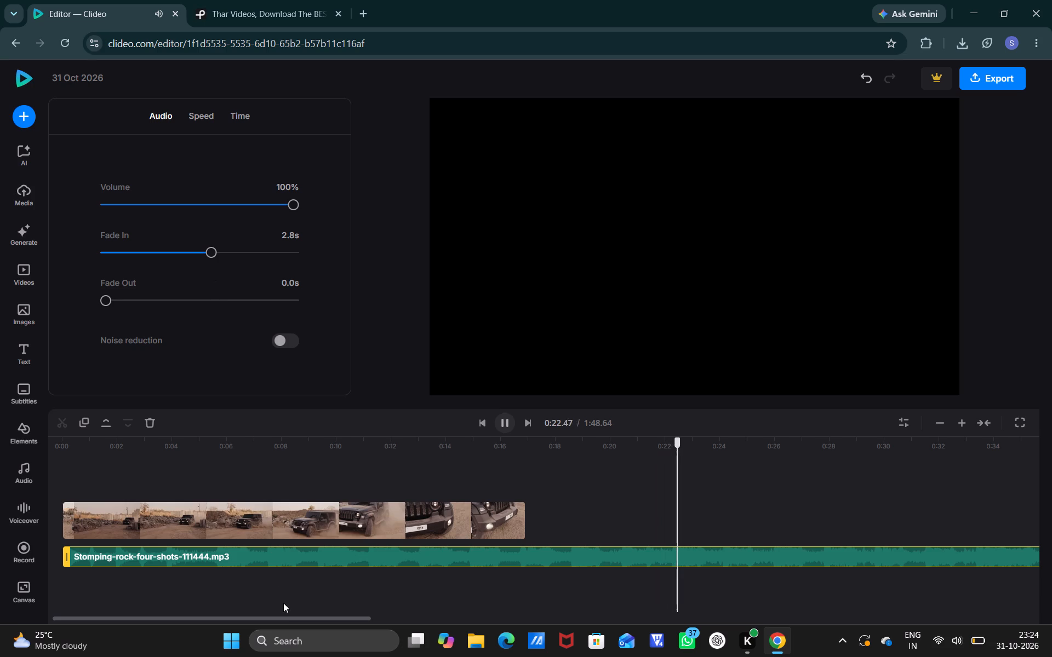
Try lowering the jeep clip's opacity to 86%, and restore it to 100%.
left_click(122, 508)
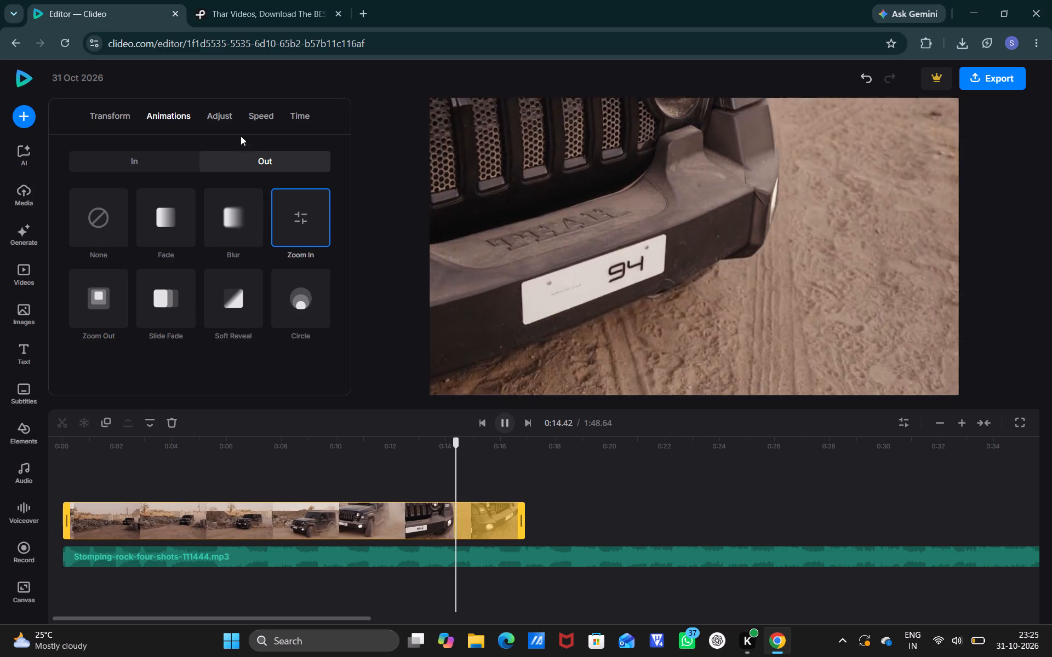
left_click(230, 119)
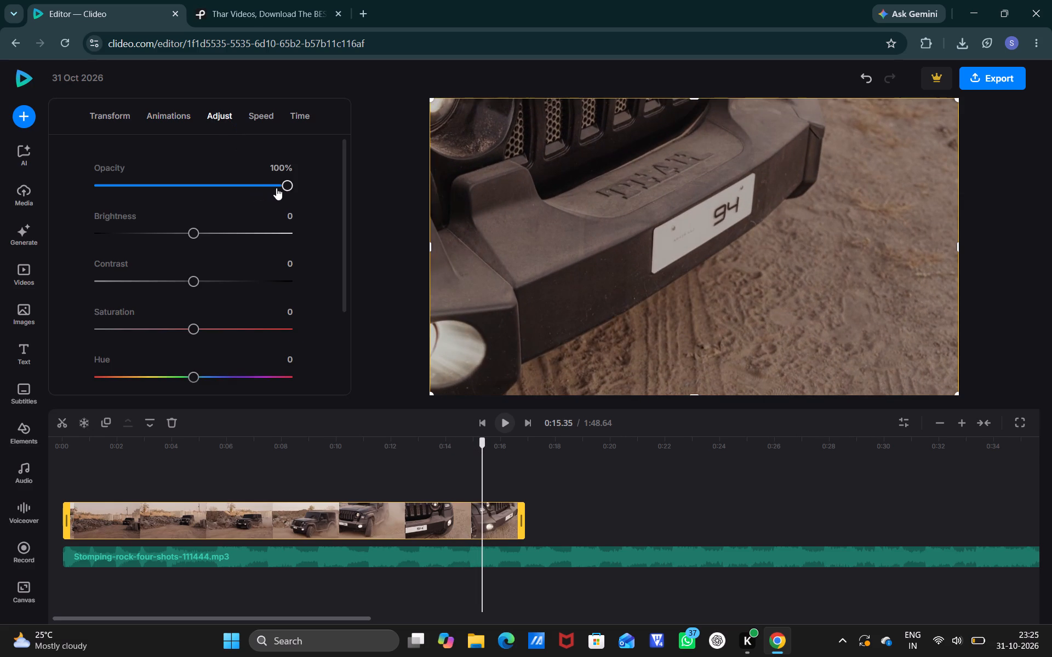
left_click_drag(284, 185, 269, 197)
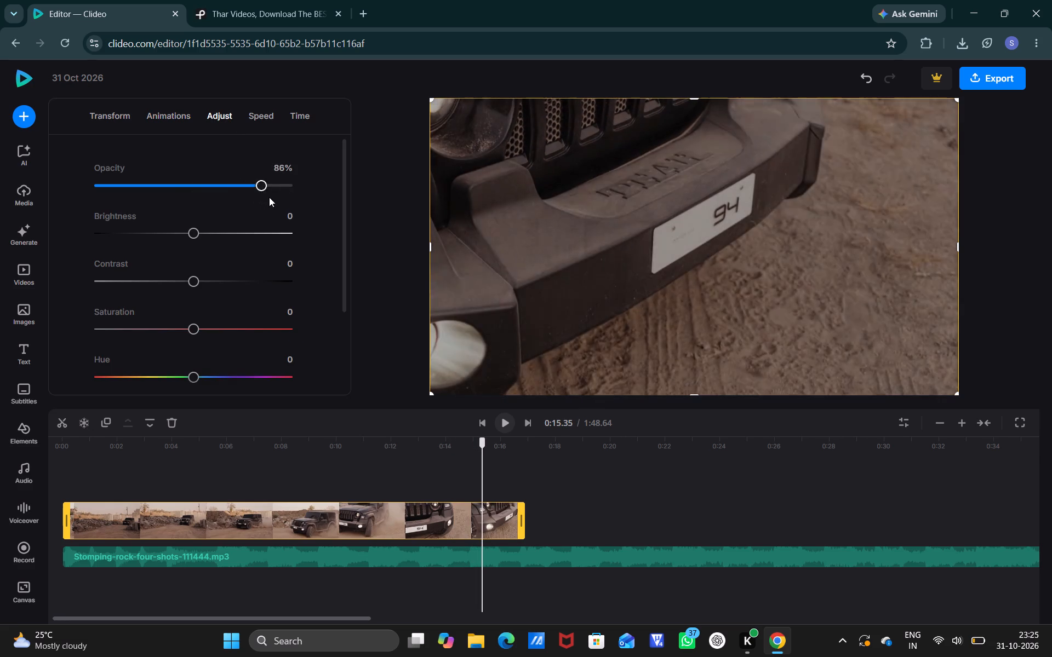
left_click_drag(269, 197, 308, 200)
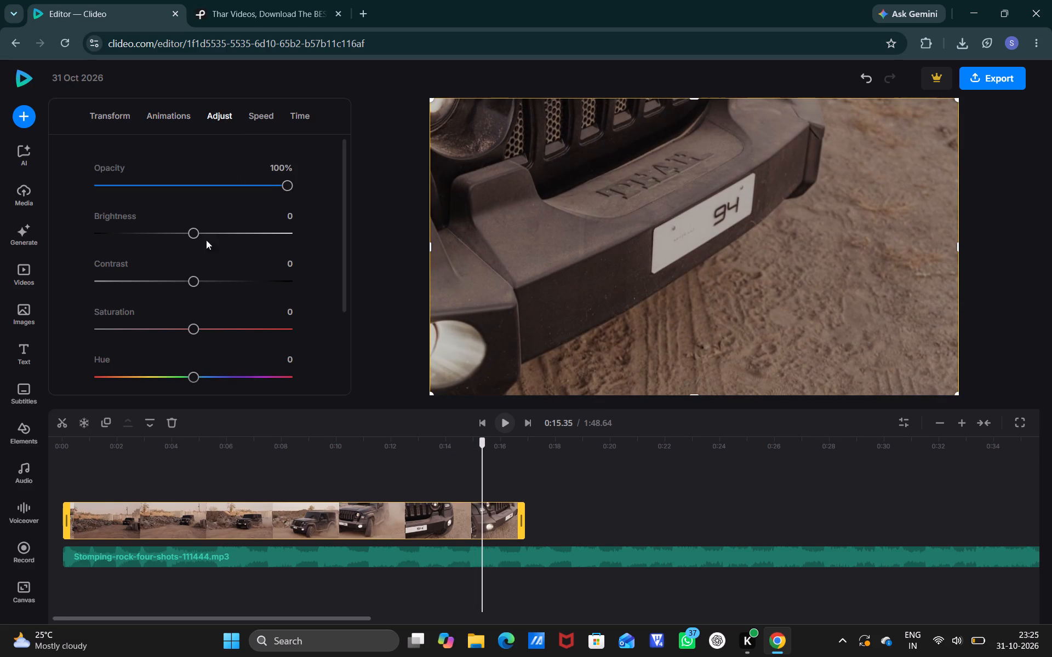
Compare speeds of 1.25, 2, 0.5, 0.75 and 1.5 on the jeep clip during playback, and settle on 2.
left_click(267, 120)
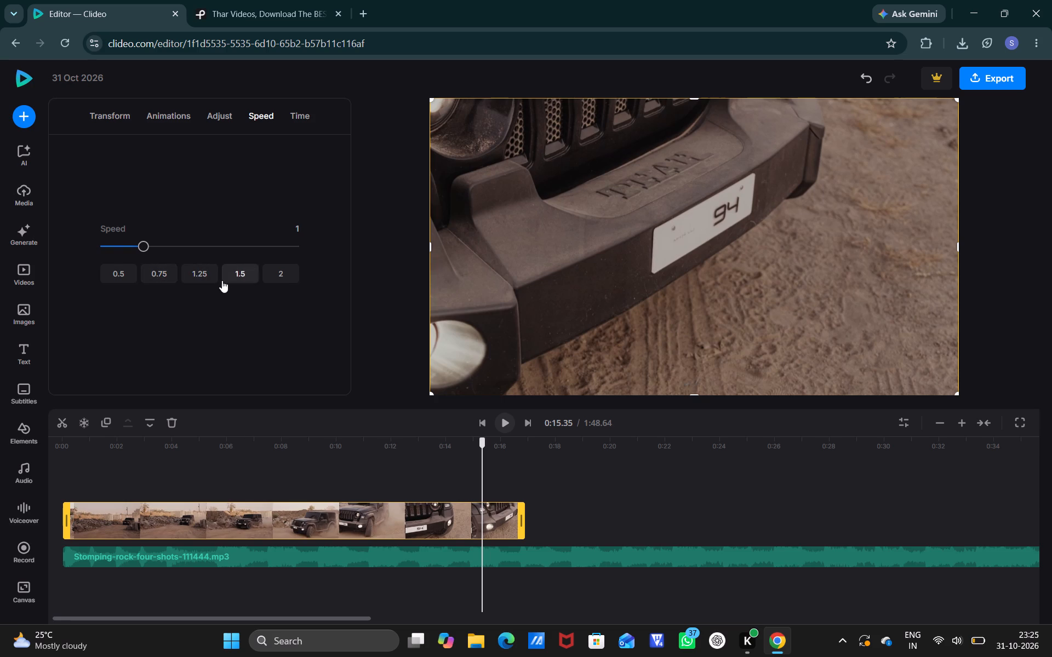
left_click(190, 273)
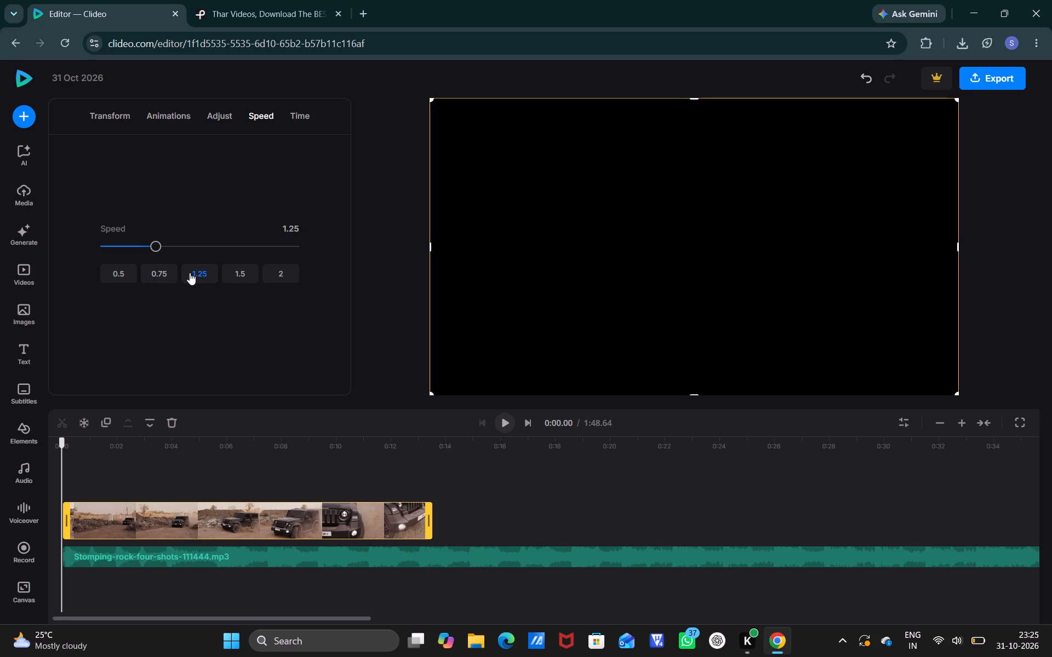
left_click(500, 419)
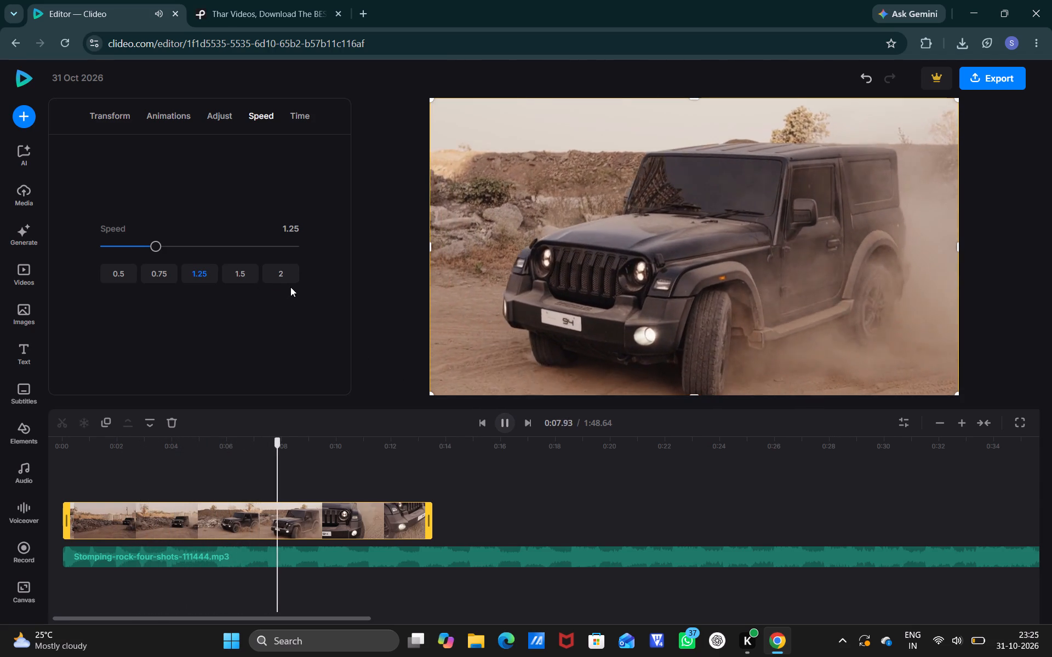
left_click(284, 277)
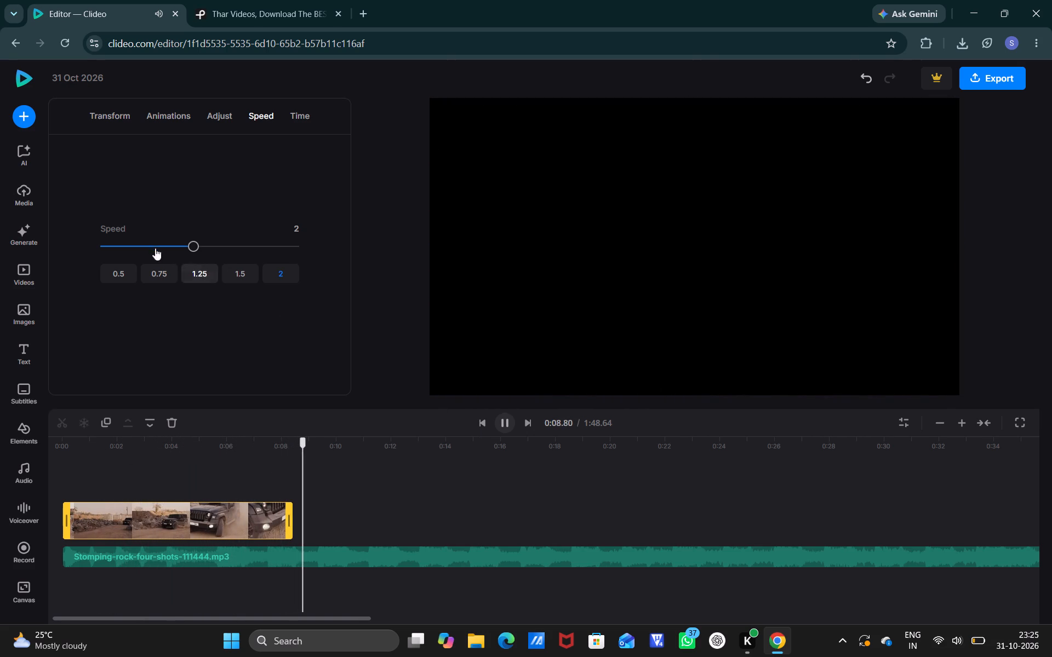
left_click(121, 275)
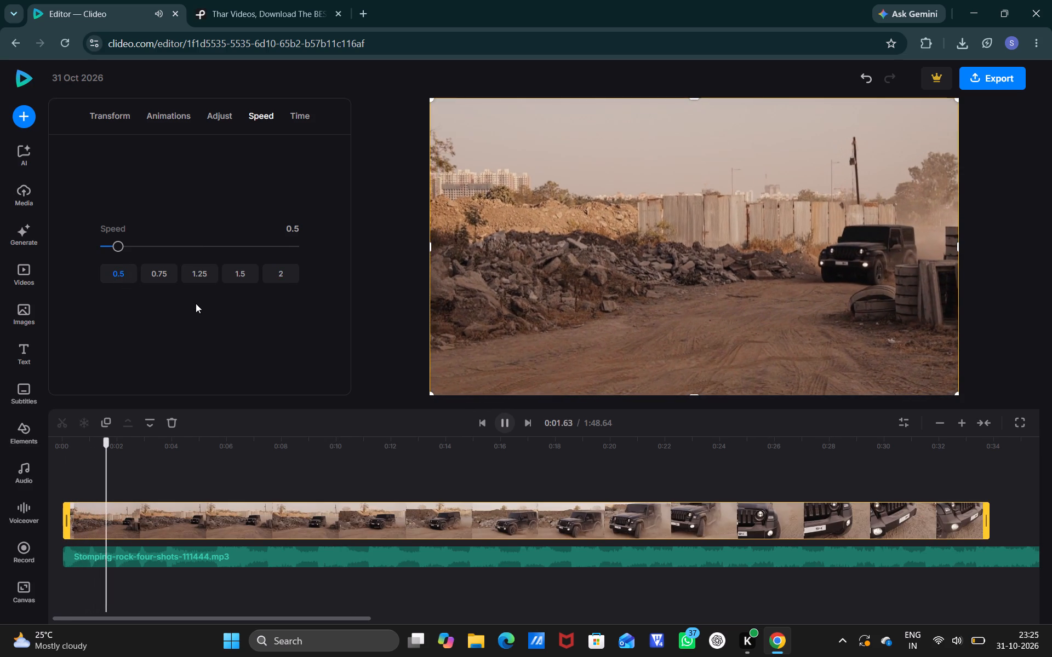
left_click(157, 270)
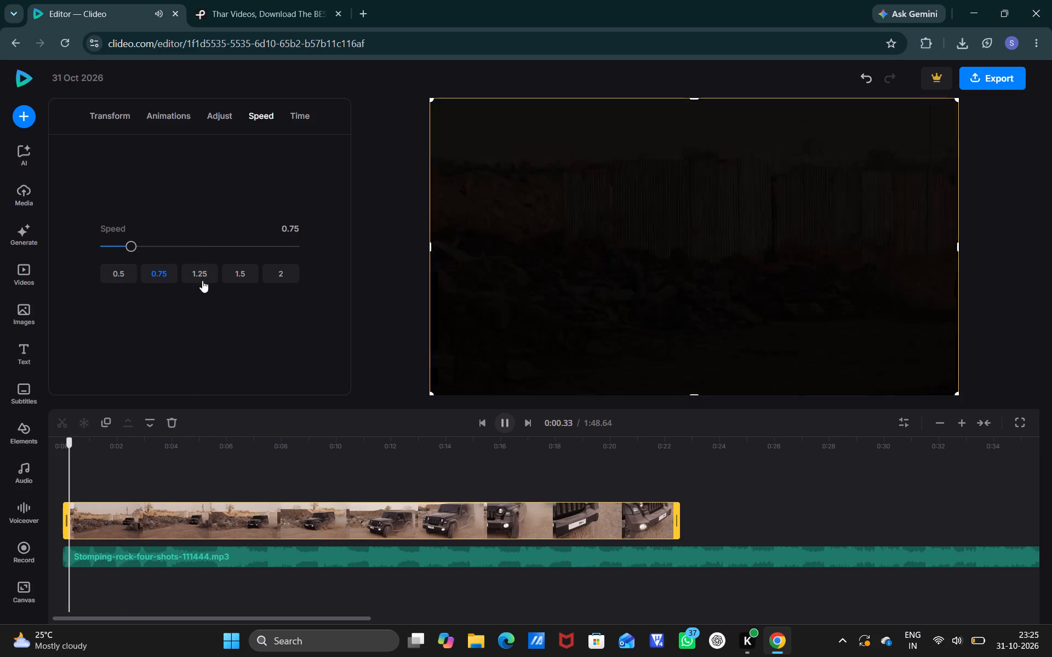
left_click(203, 278)
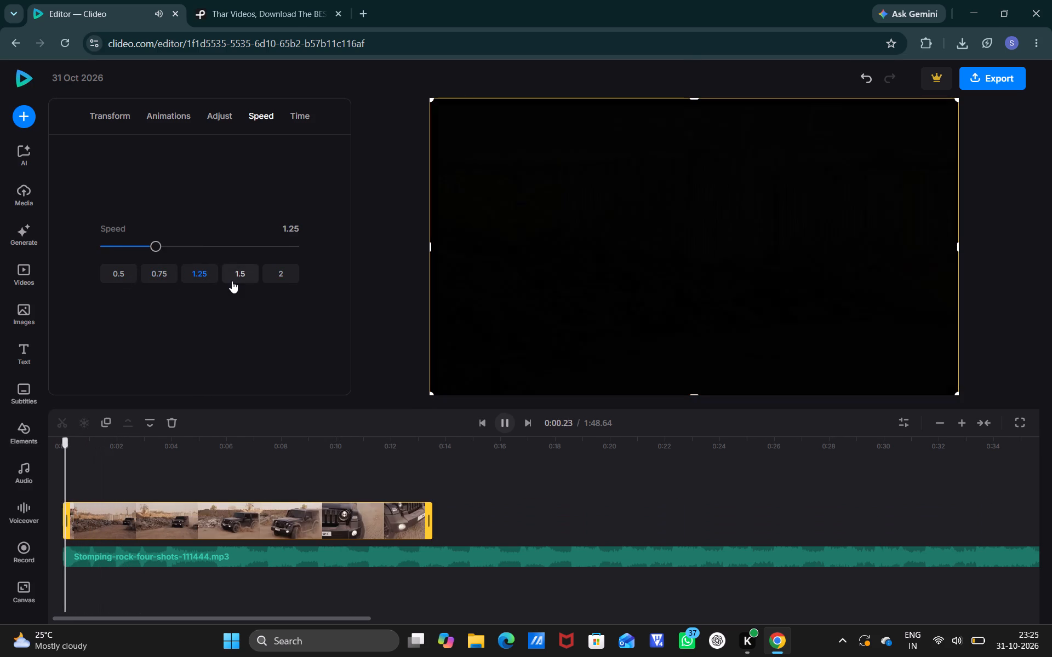
left_click(235, 280)
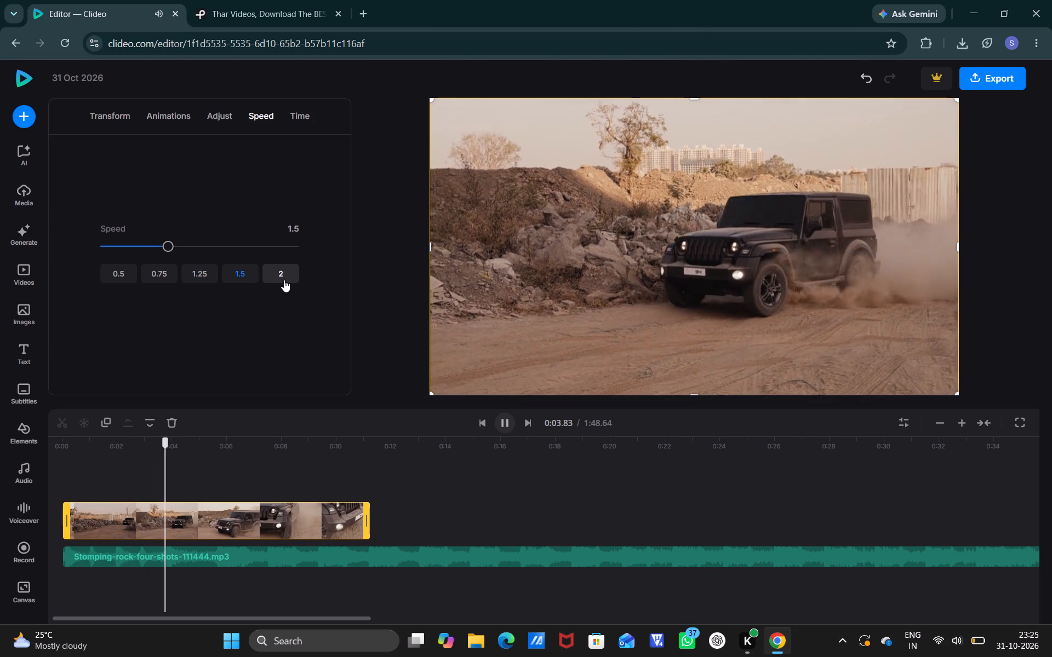
left_click(284, 280)
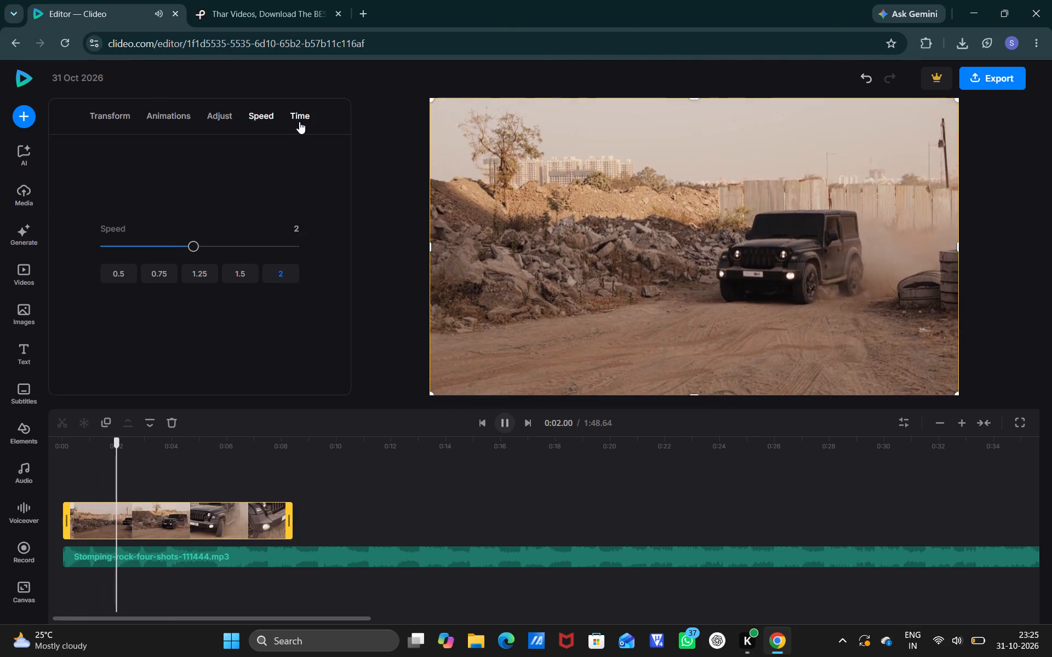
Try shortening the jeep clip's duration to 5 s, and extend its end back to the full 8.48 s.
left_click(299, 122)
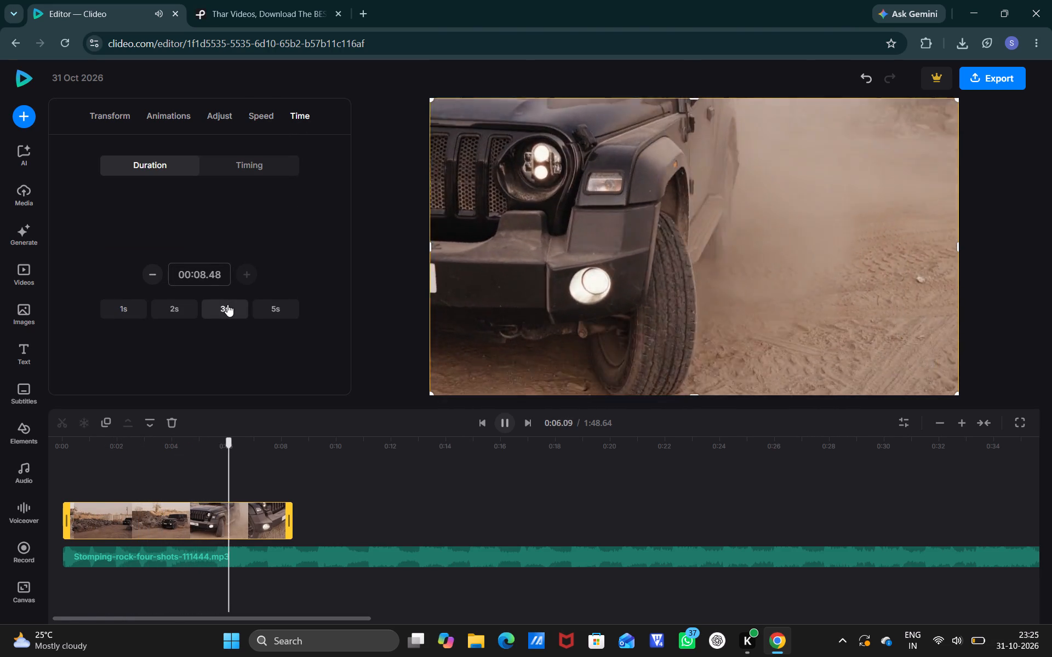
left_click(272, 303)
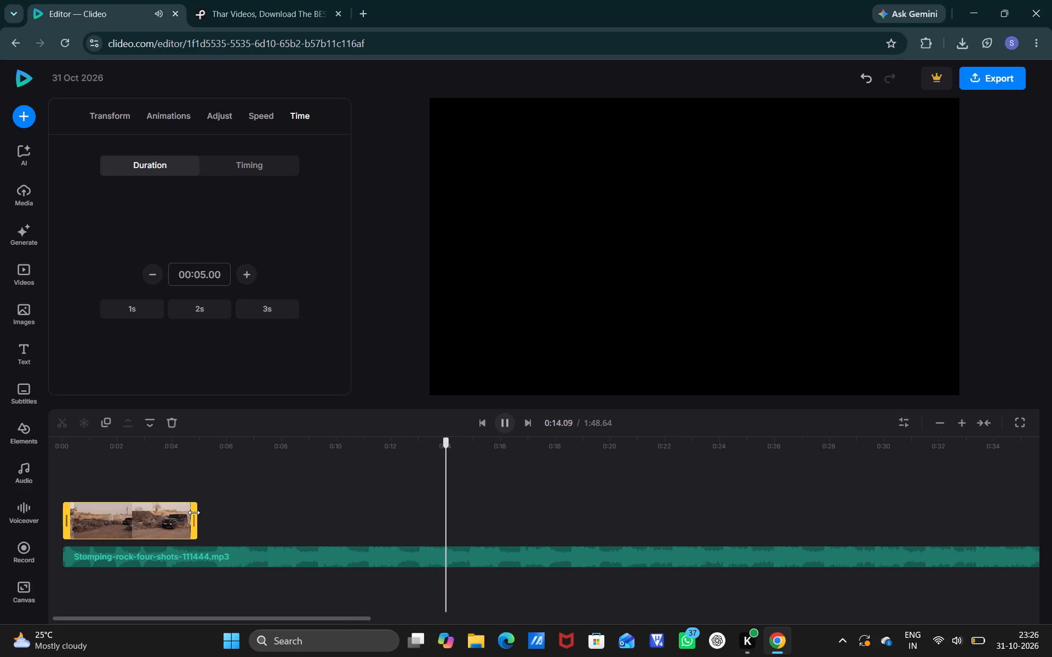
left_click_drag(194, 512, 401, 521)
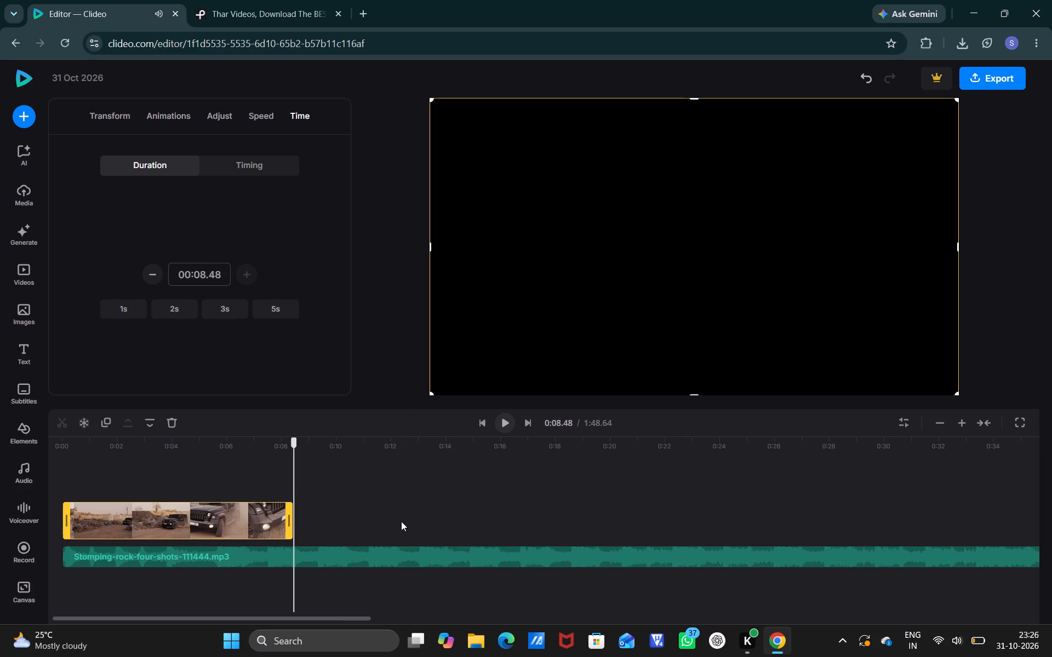
Return the playhead to 0:00 and preview the sped-up jeep clip with its music.
left_click(174, 458)
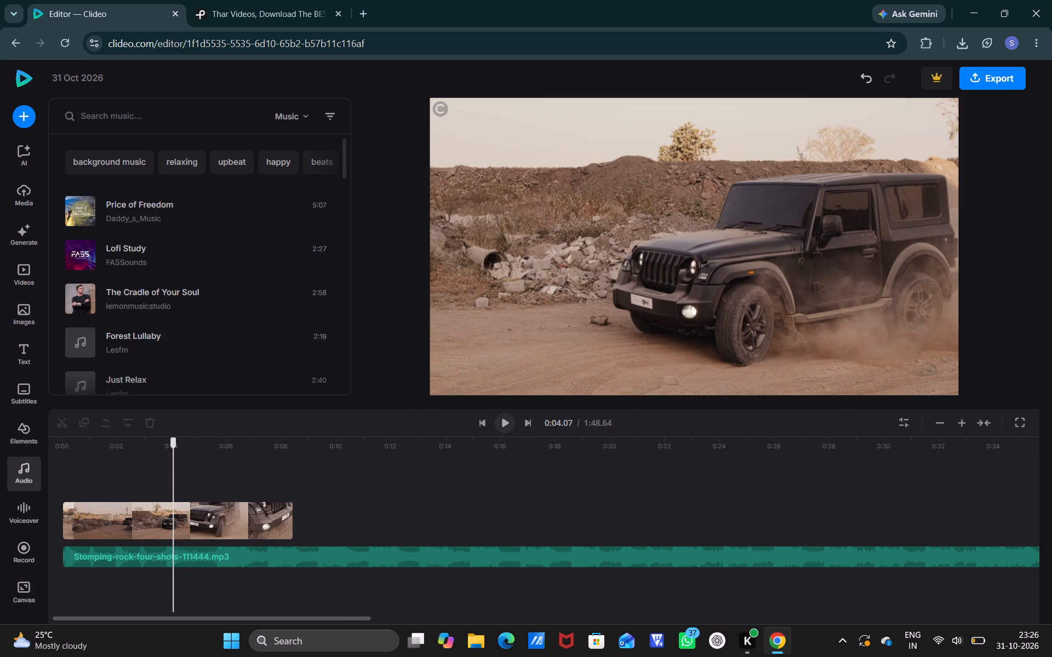
left_click(510, 425)
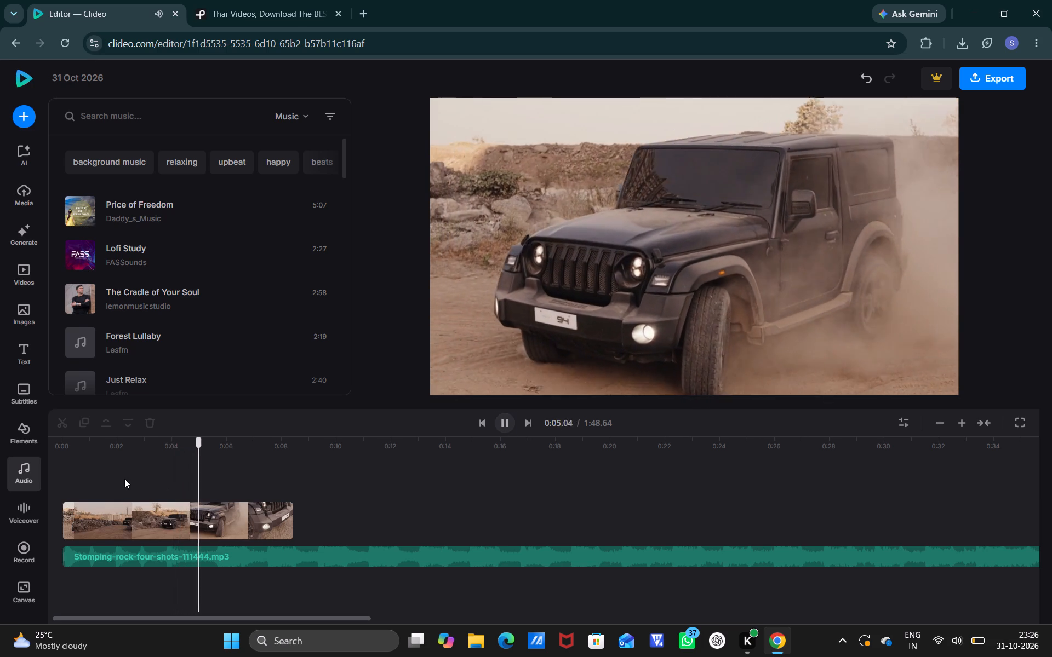
left_click_drag(221, 442, 62, 456)
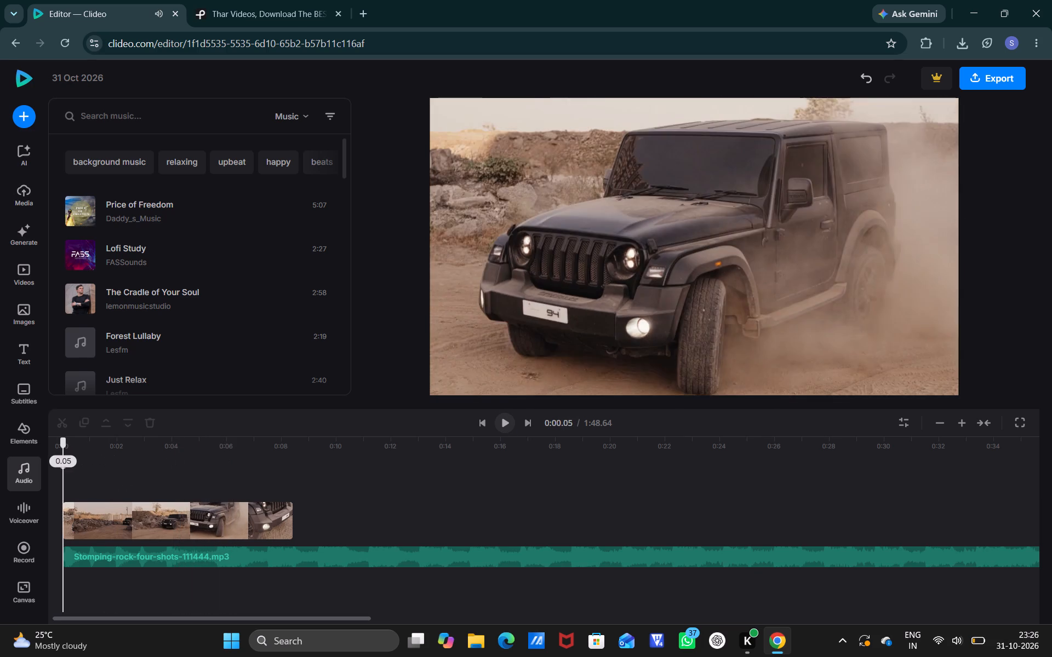
left_click_drag(62, 456, 55, 456)
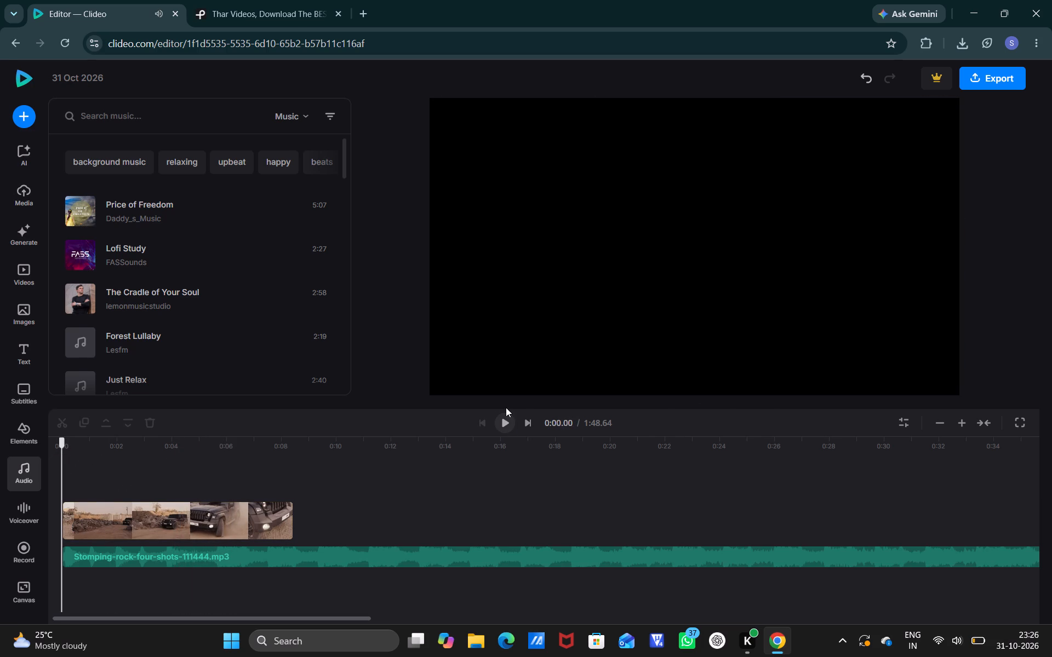
left_click(503, 420)
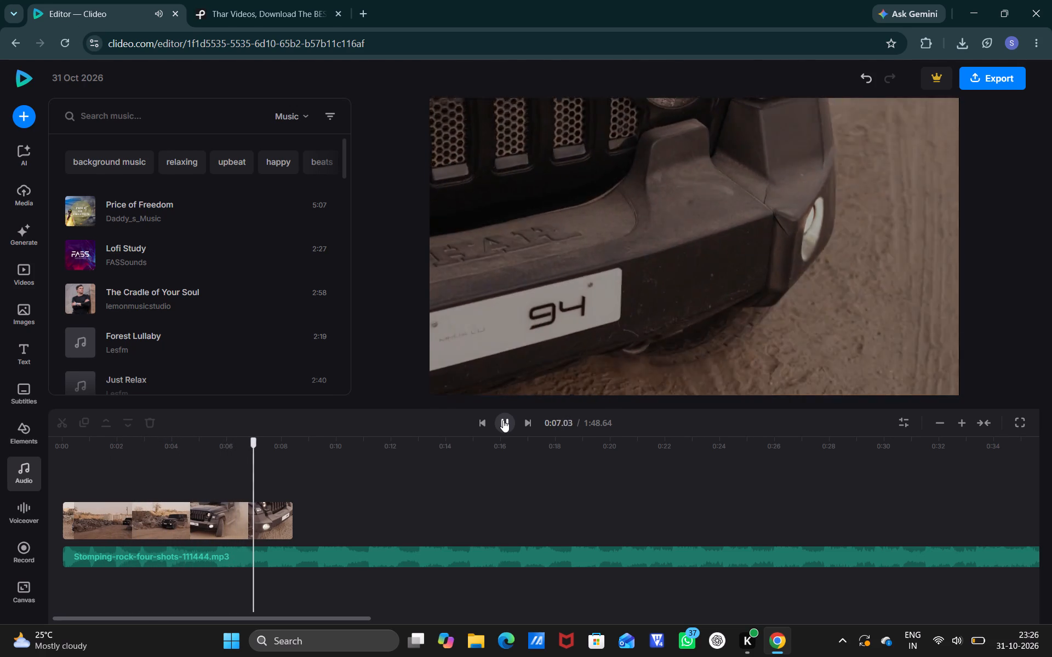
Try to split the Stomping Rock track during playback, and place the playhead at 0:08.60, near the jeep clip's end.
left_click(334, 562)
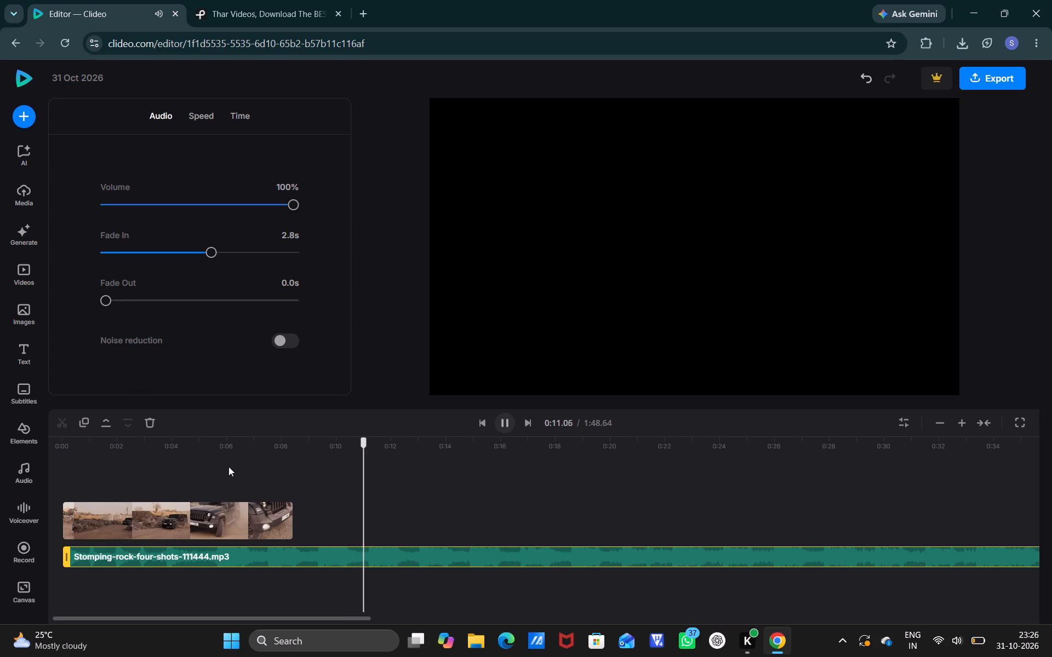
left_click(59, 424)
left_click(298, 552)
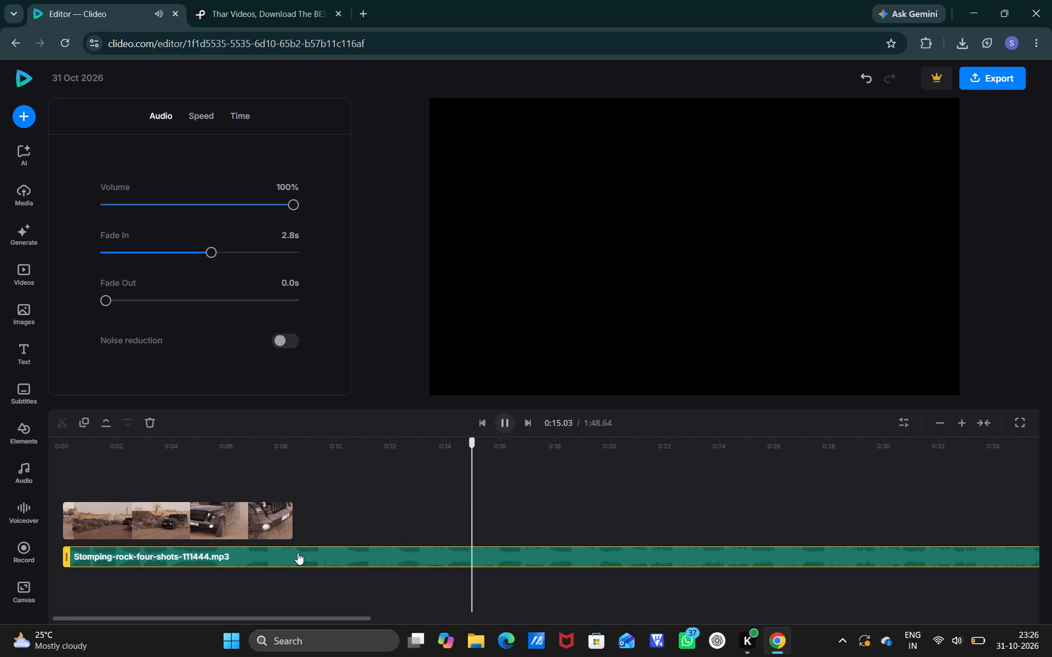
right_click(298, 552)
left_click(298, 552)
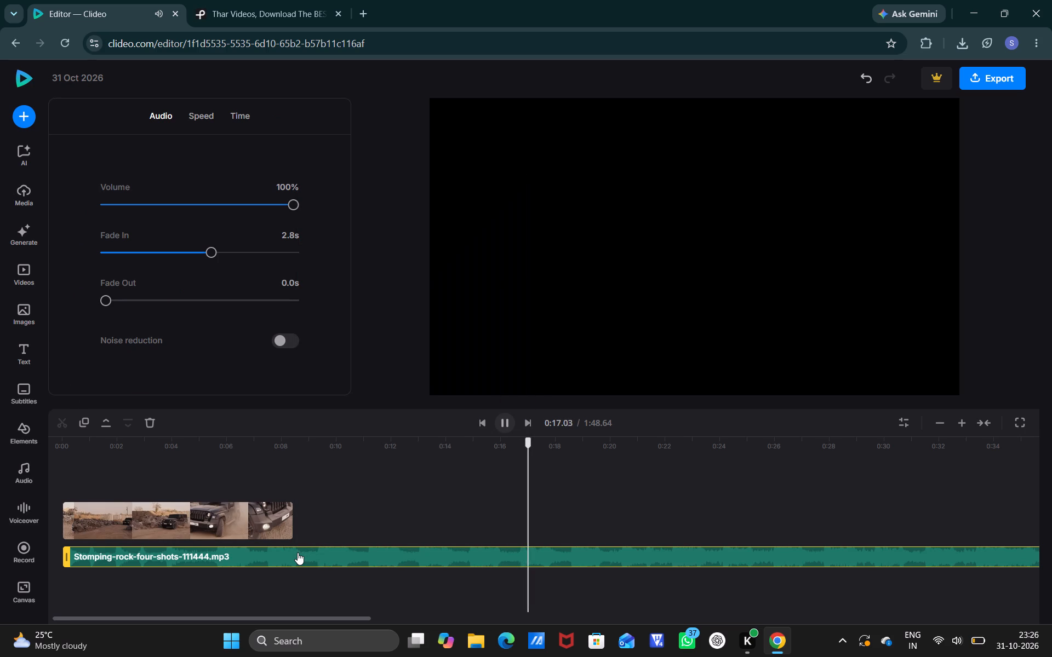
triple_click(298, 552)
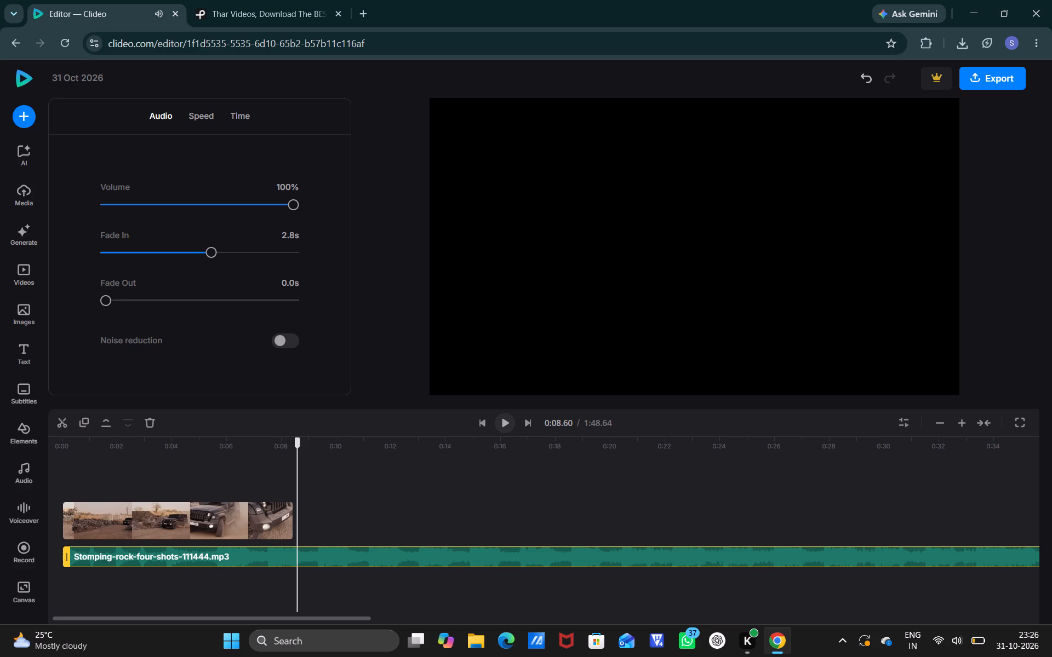
Split the Stomping Rock track near its start, at 0:00.47.
left_click_drag(299, 551, 171, 551)
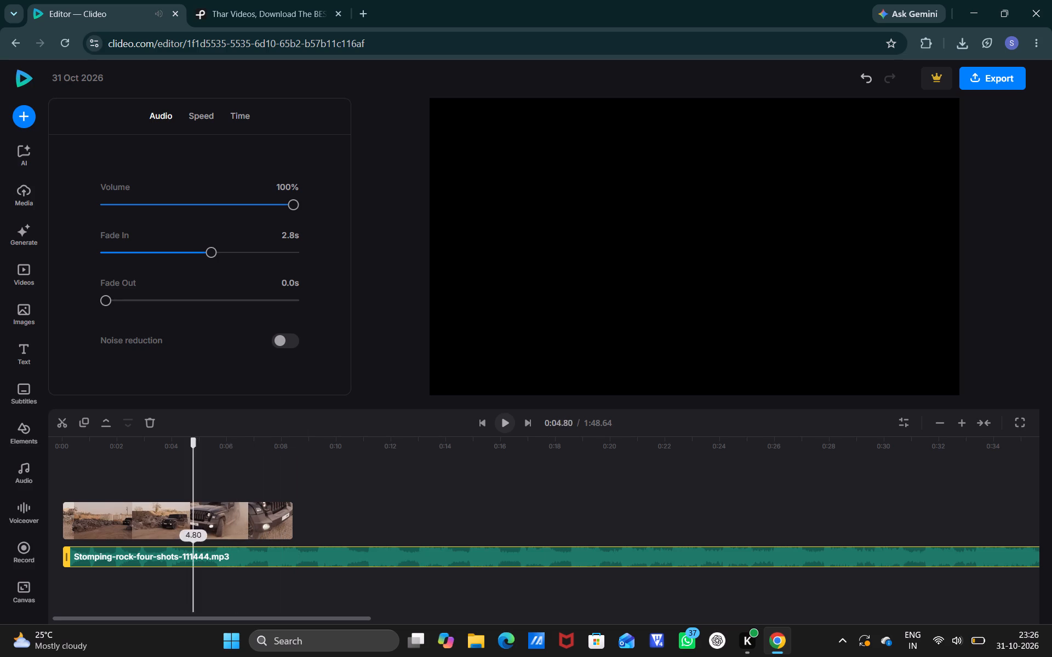
left_click_drag(171, 551, 76, 548)
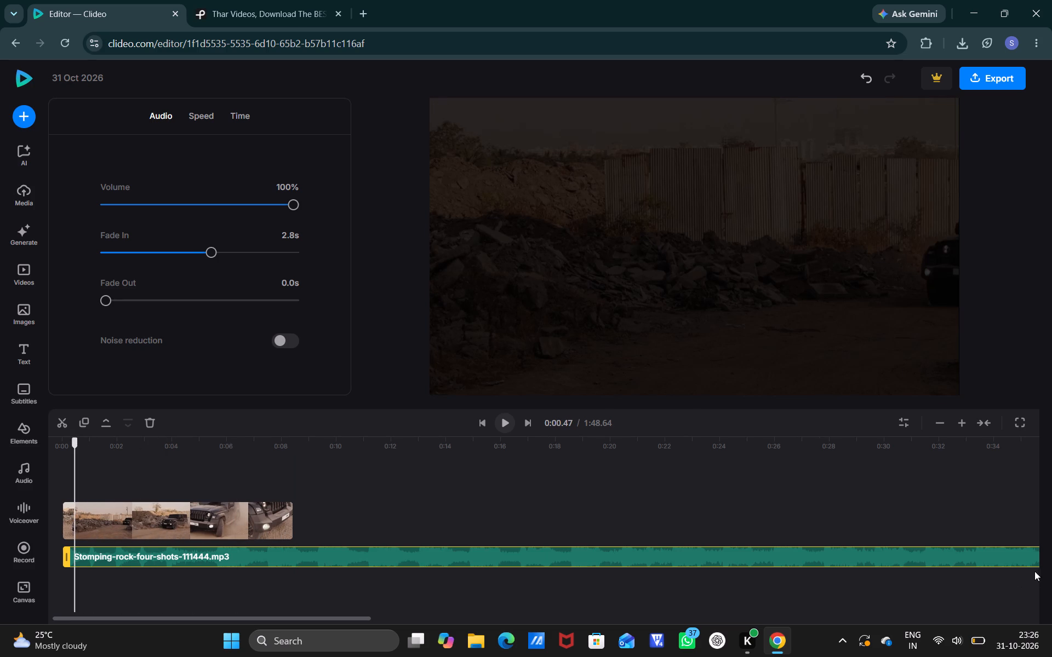
left_click(1008, 560)
left_click(308, 550)
left_click(62, 427)
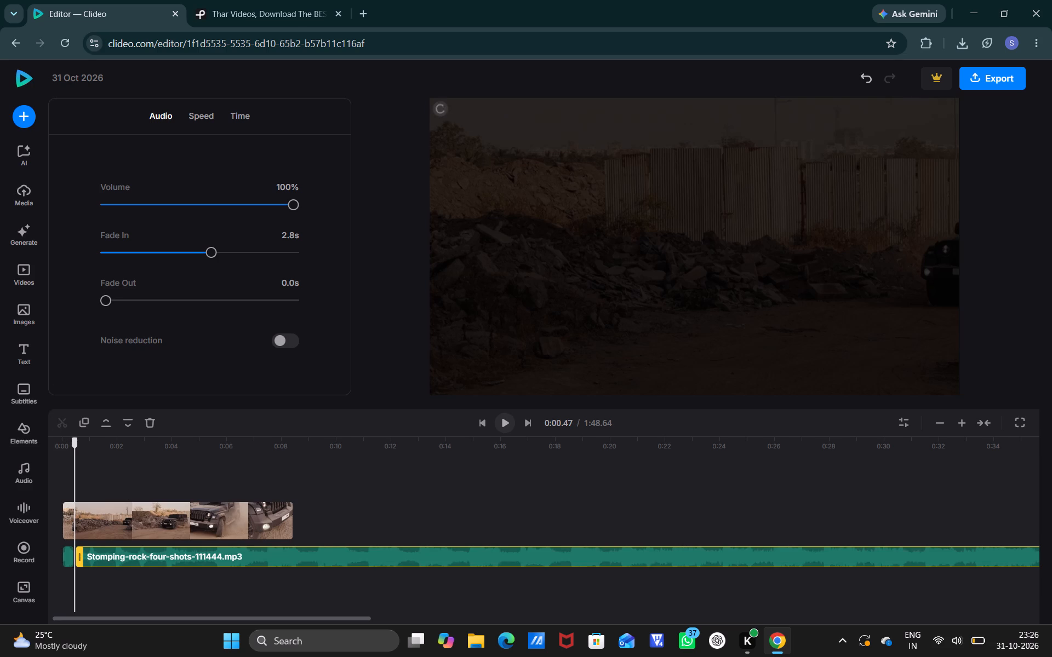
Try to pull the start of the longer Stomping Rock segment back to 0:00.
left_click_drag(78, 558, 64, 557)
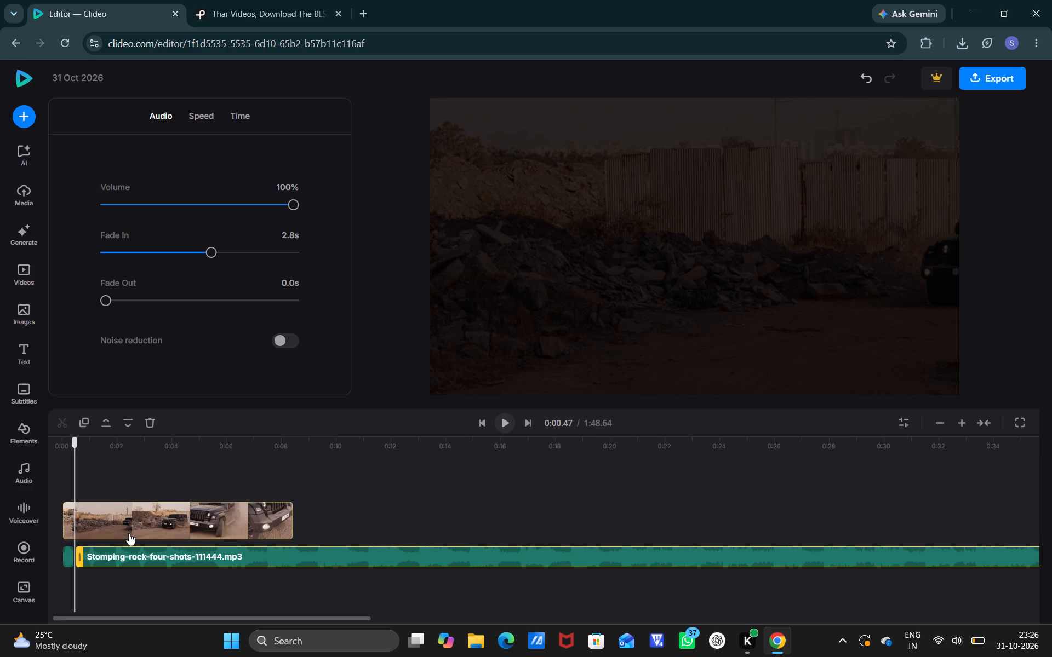
Return the playhead to 0:00 and play the video with the split music track.
left_click_drag(74, 457, 56, 457)
left_click_drag(501, 434, 501, 424)
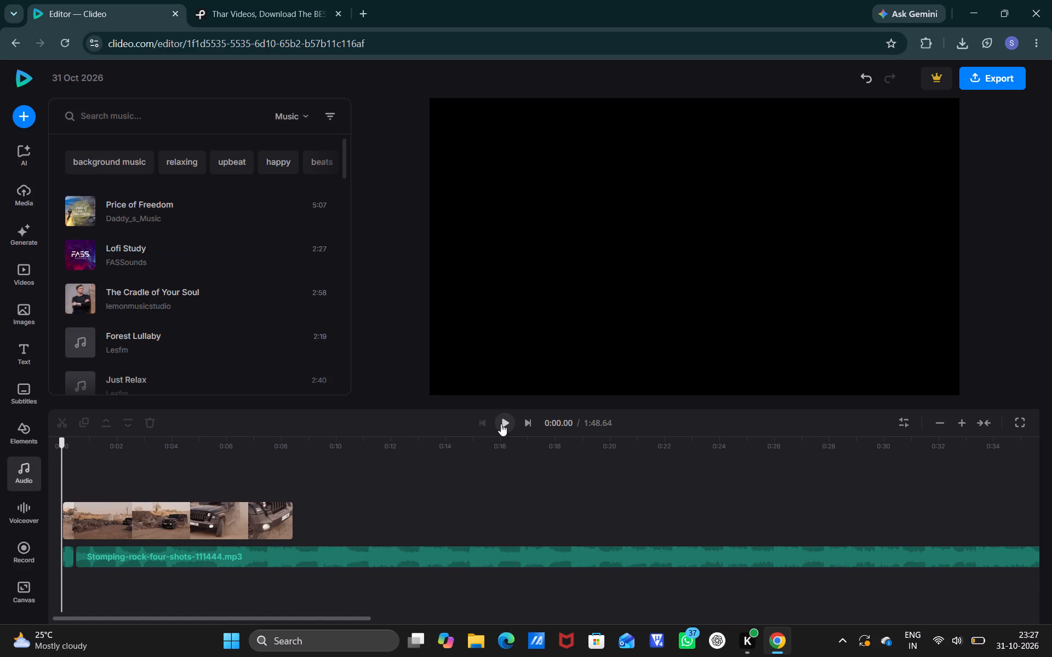
left_click_drag(501, 424, 501, 422)
left_click(501, 422)
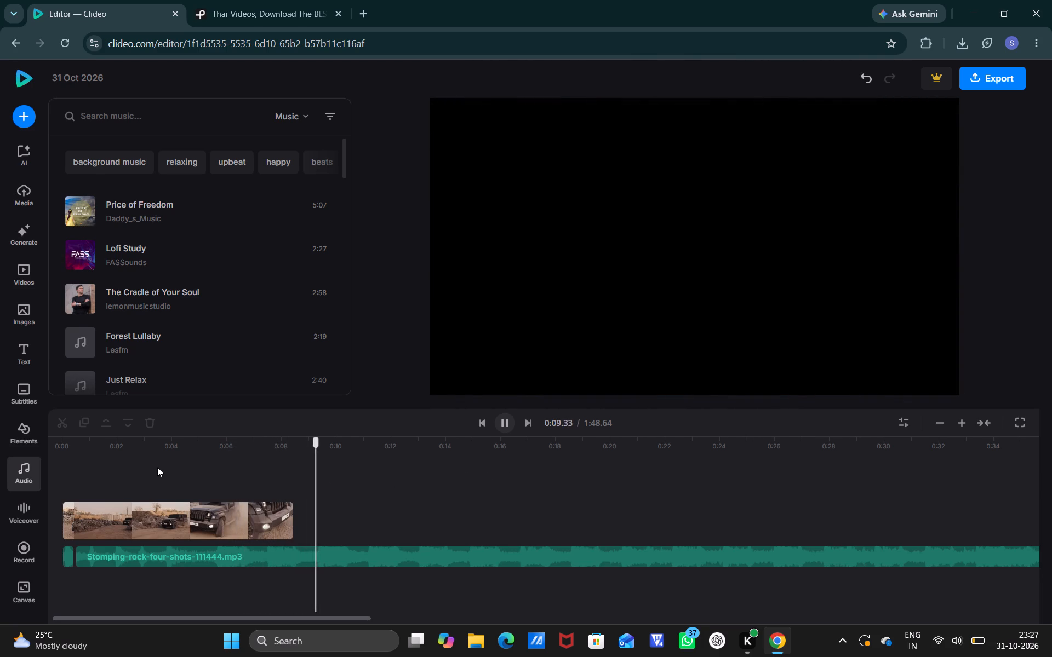
Stop playback and undo the last two edits, restoring the unsplit Stomping Rock track.
left_click(510, 422)
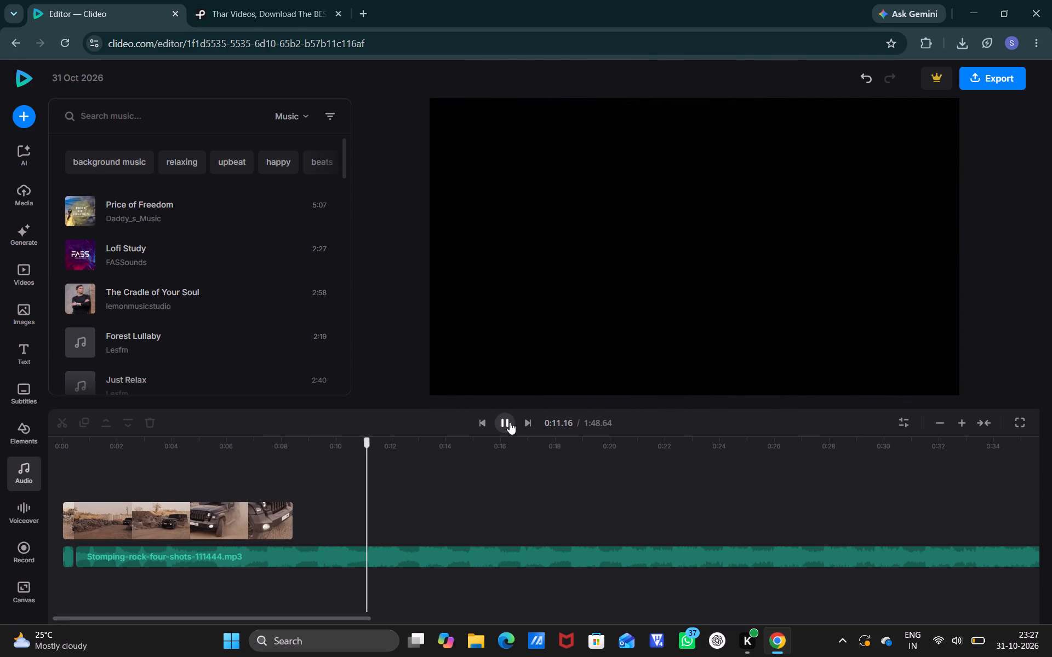
key("ctrl+z")
key("ctrl+z")
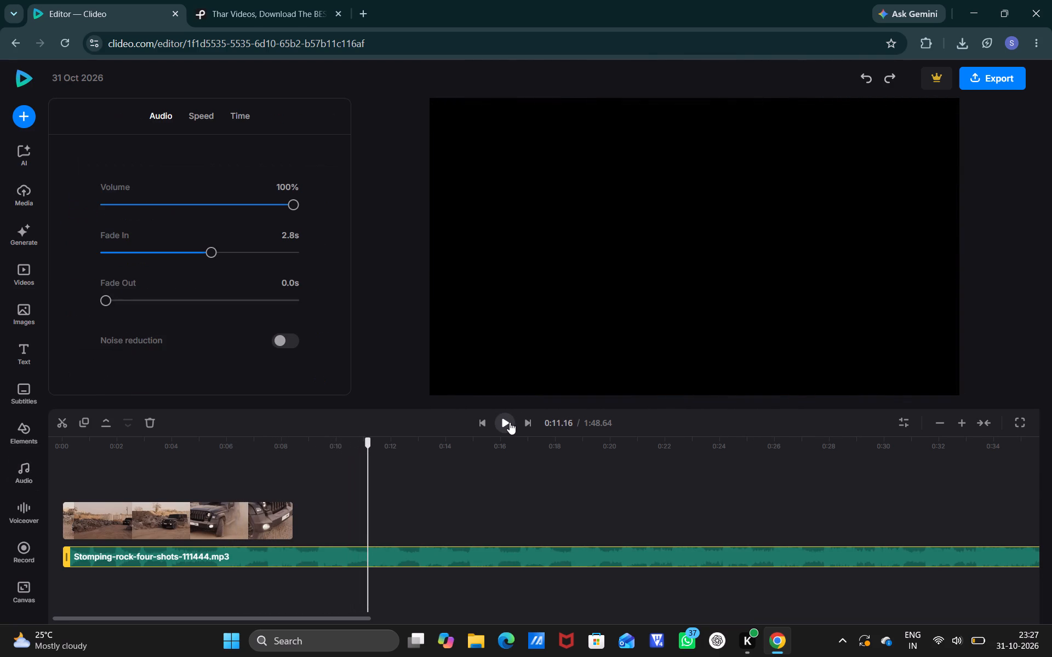
Replay the video from 0:00 with the unsplit music and pause at 0:08.44, the jeep clip's end.
left_click(513, 417)
left_click_drag(399, 464, 200, 457)
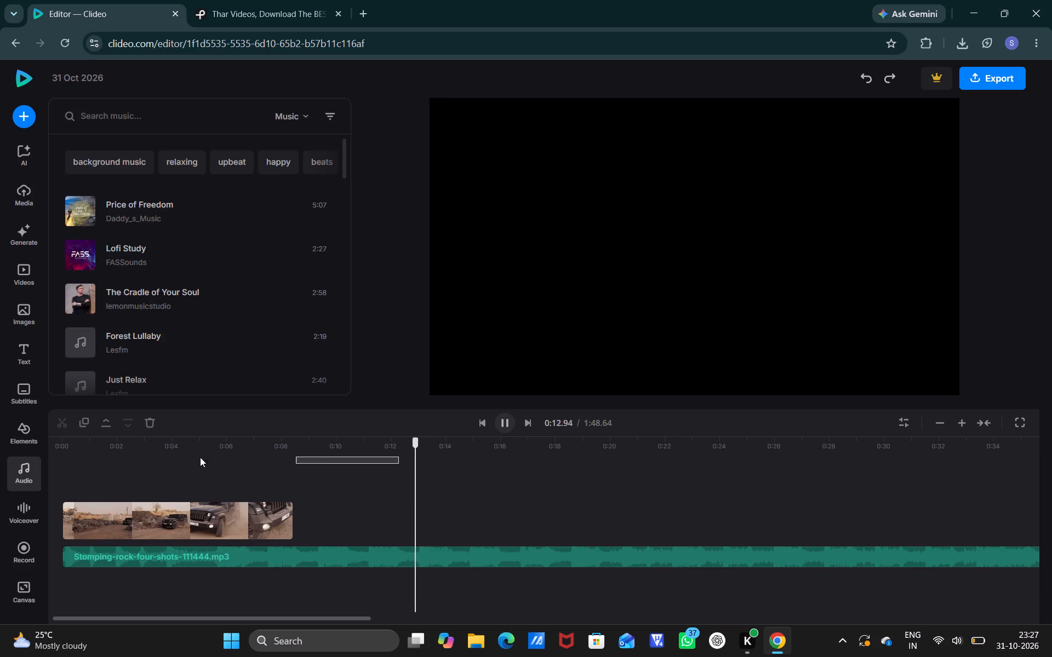
left_click_drag(200, 457, 102, 461)
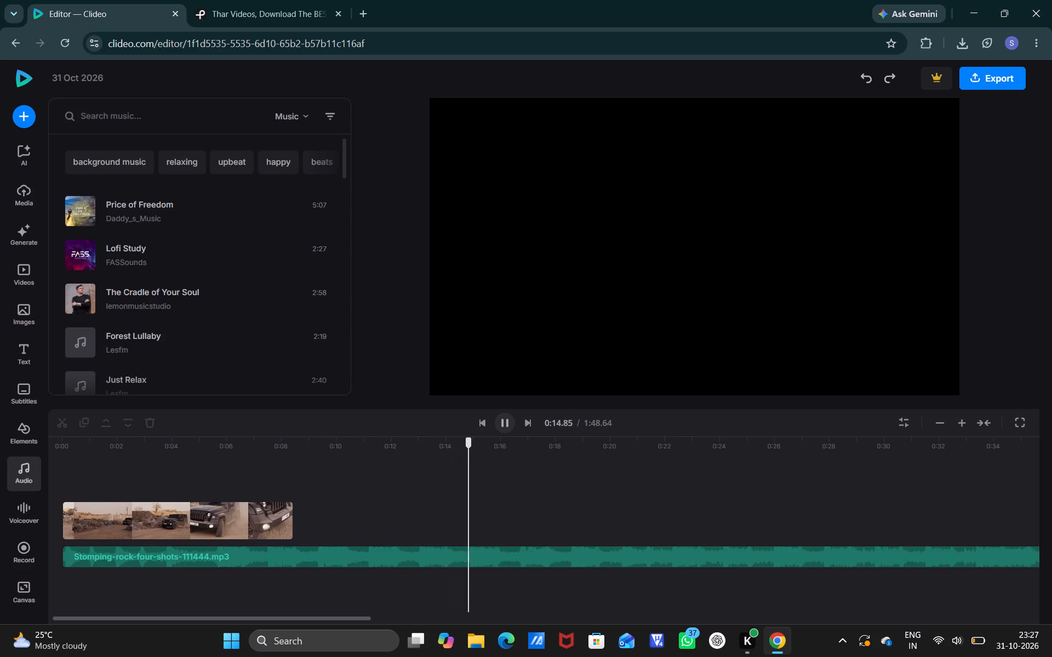
left_click(474, 504)
left_click_drag(474, 504, 55, 495)
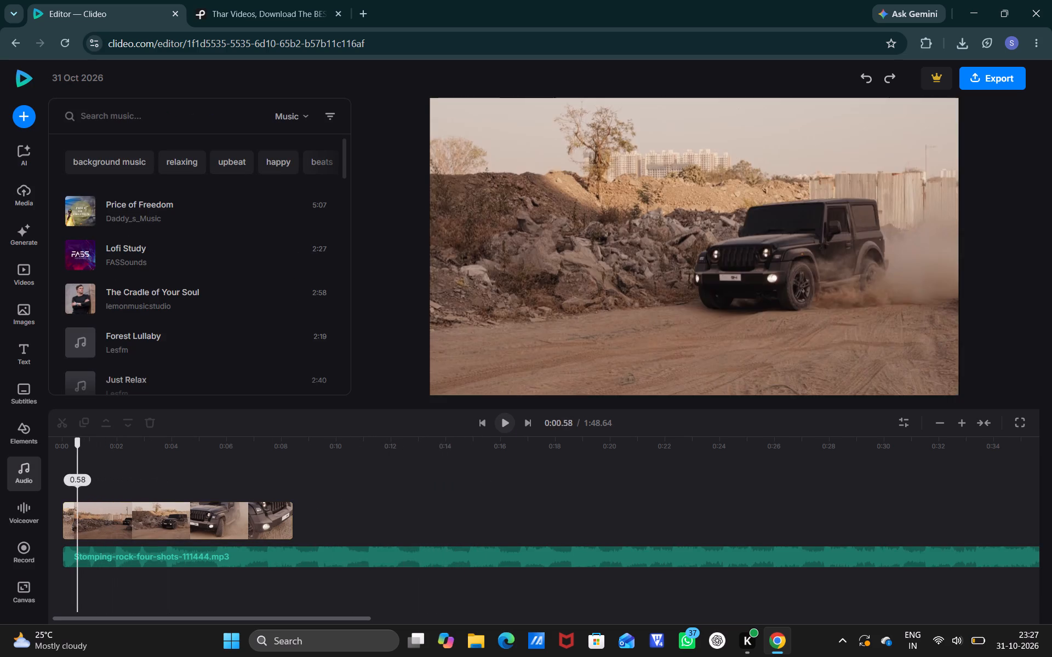
left_click_drag(55, 495, 46, 496)
left_click(502, 428)
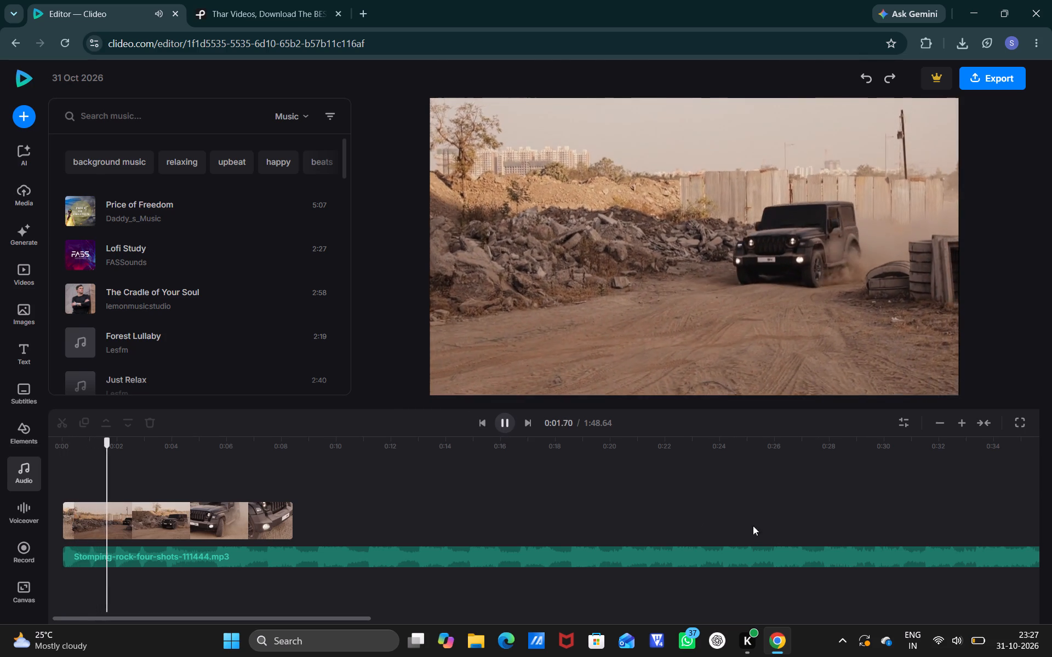
left_click(706, 557)
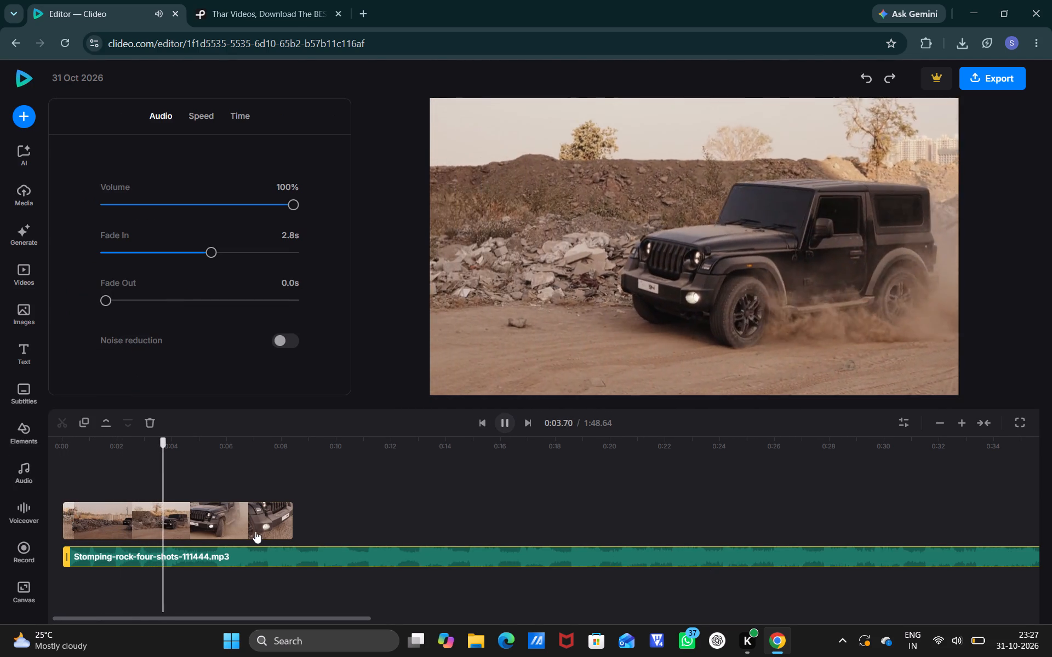
left_click_drag(198, 485, 212, 483)
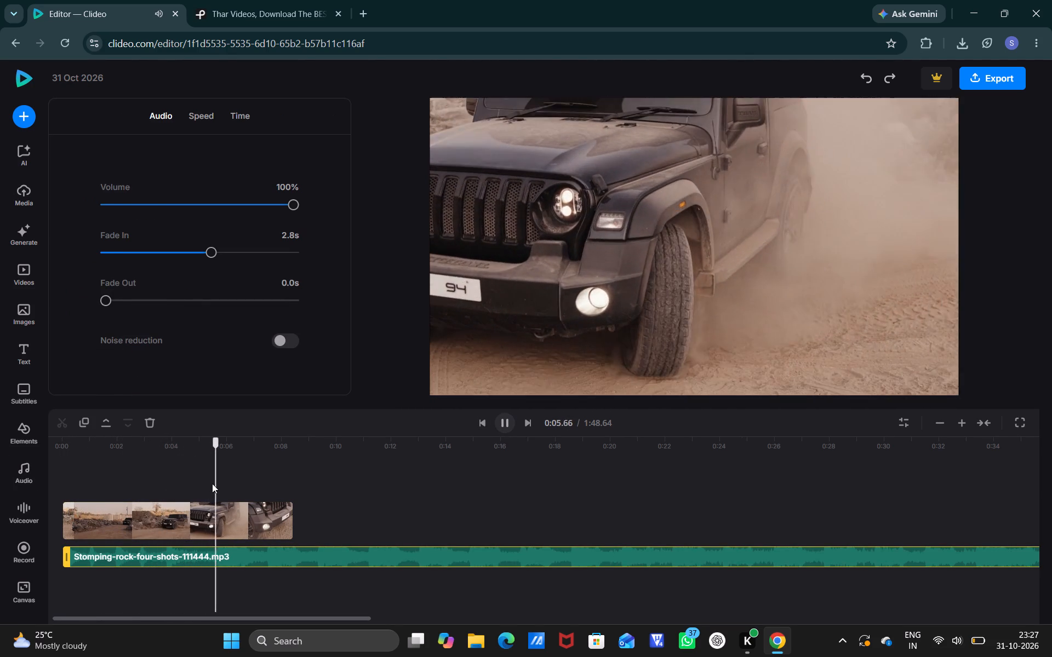
left_click_drag(212, 483, 371, 468)
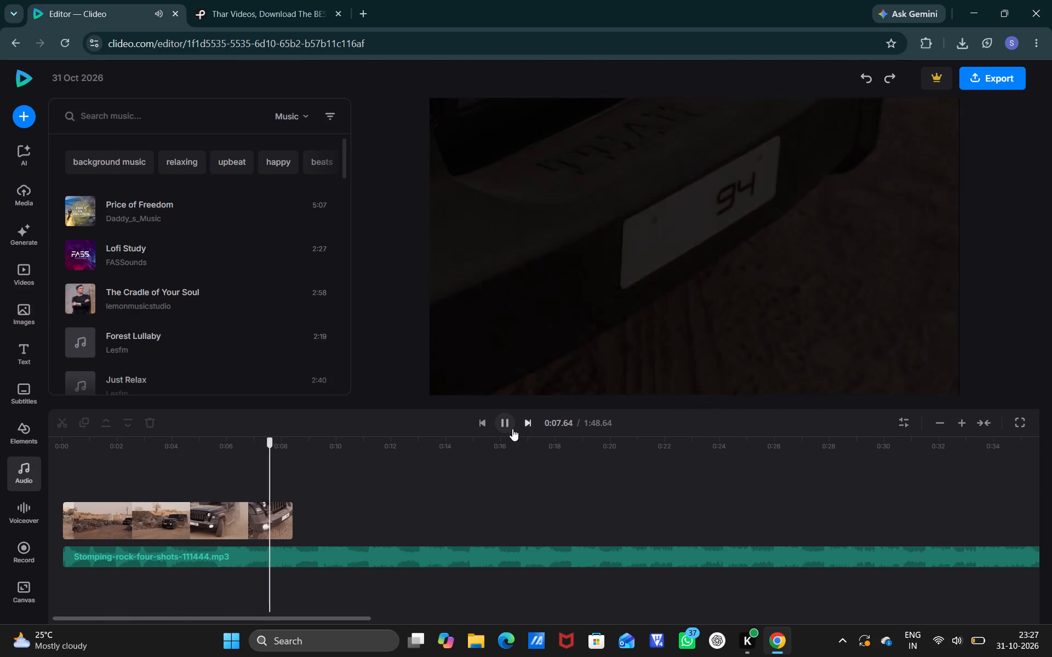
left_click(506, 428)
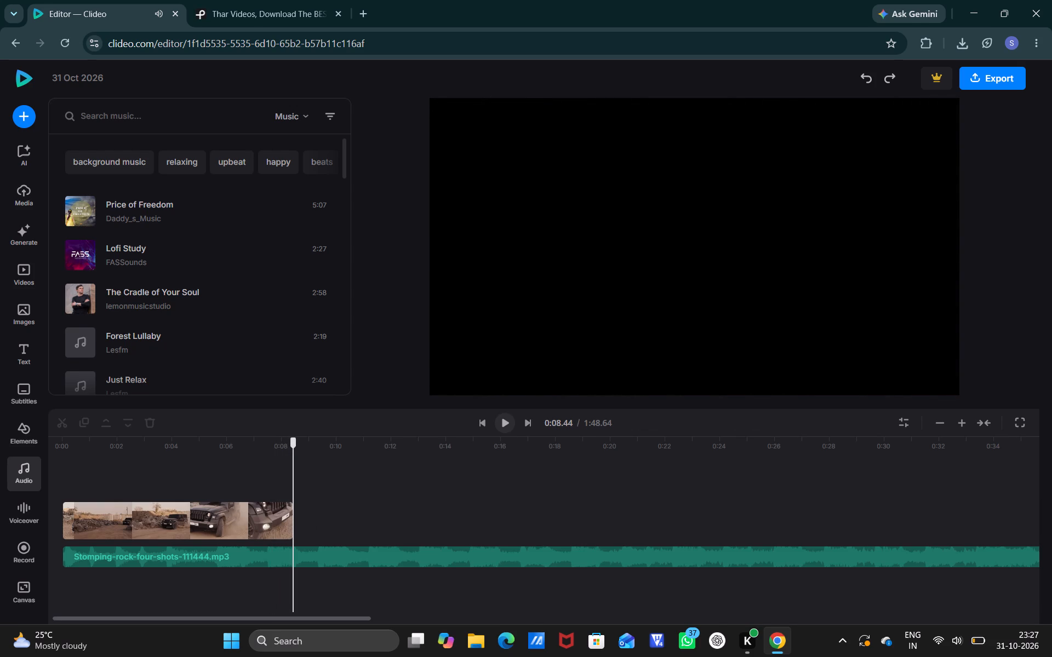
Split the Stomping Rock track at 0:08.44, in line with the end of the jeep clip.
left_click(291, 553)
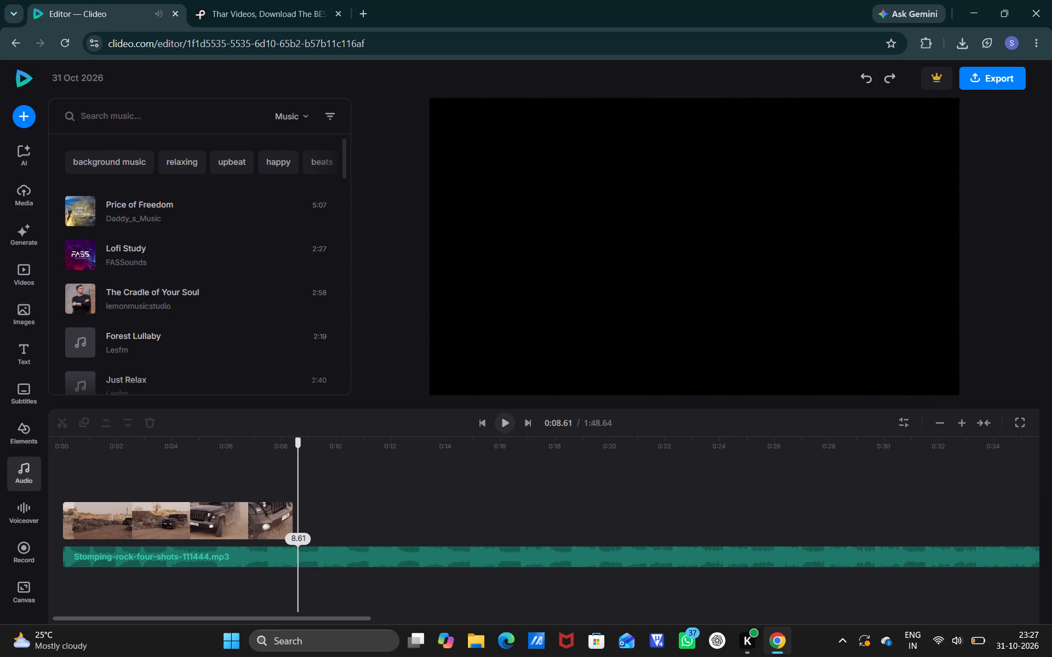
triple_click(291, 555)
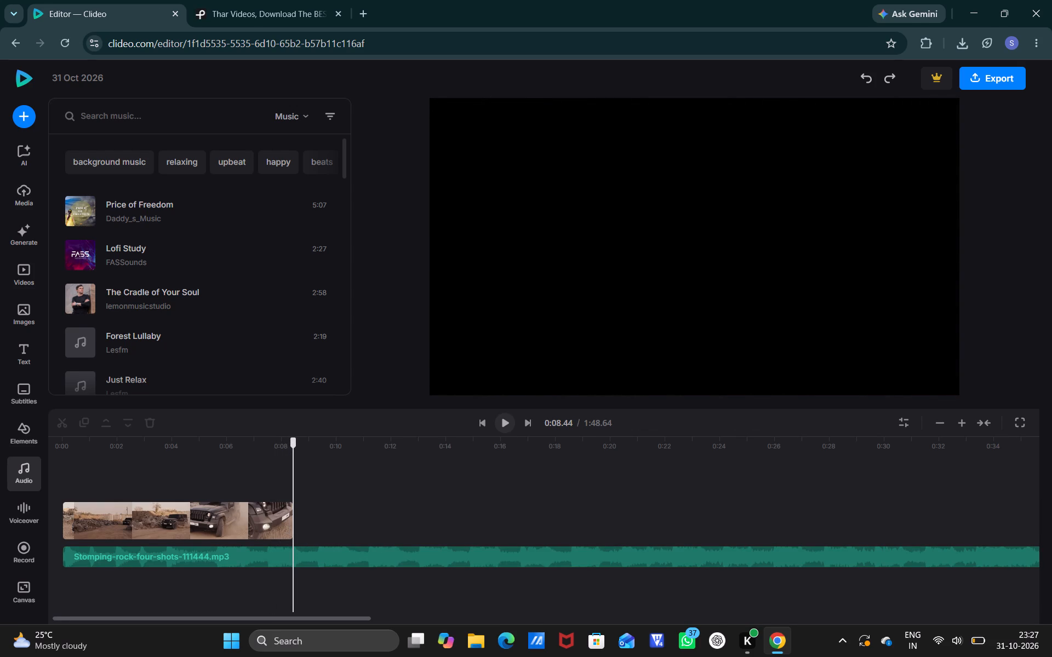
left_click(65, 431)
left_click(294, 584)
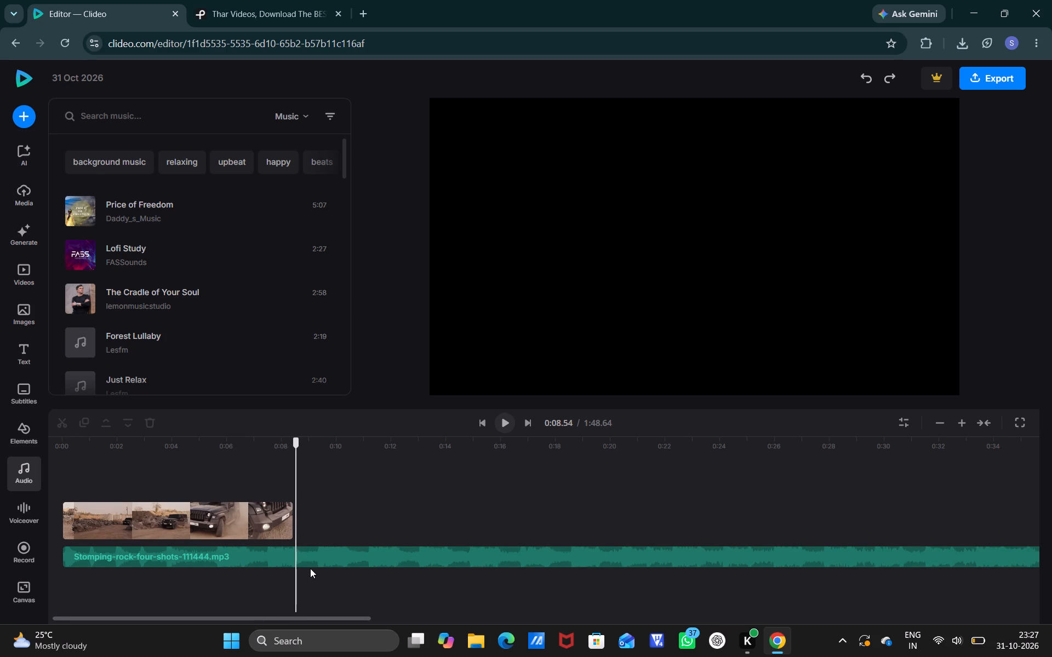
left_click_drag(310, 568, 307, 560)
left_click(307, 560)
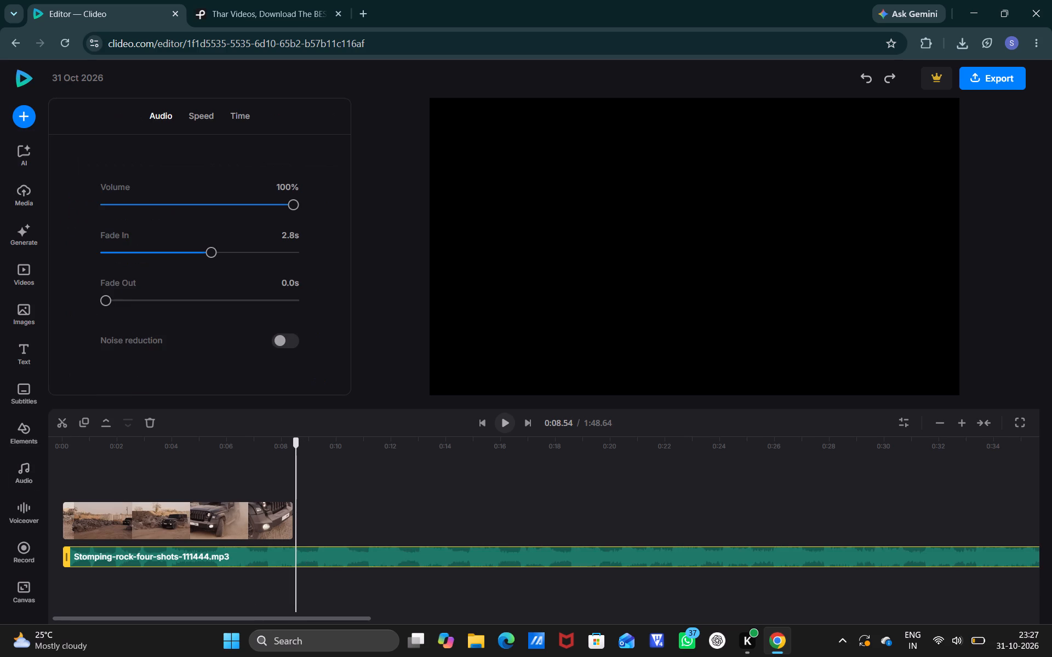
left_click(296, 578)
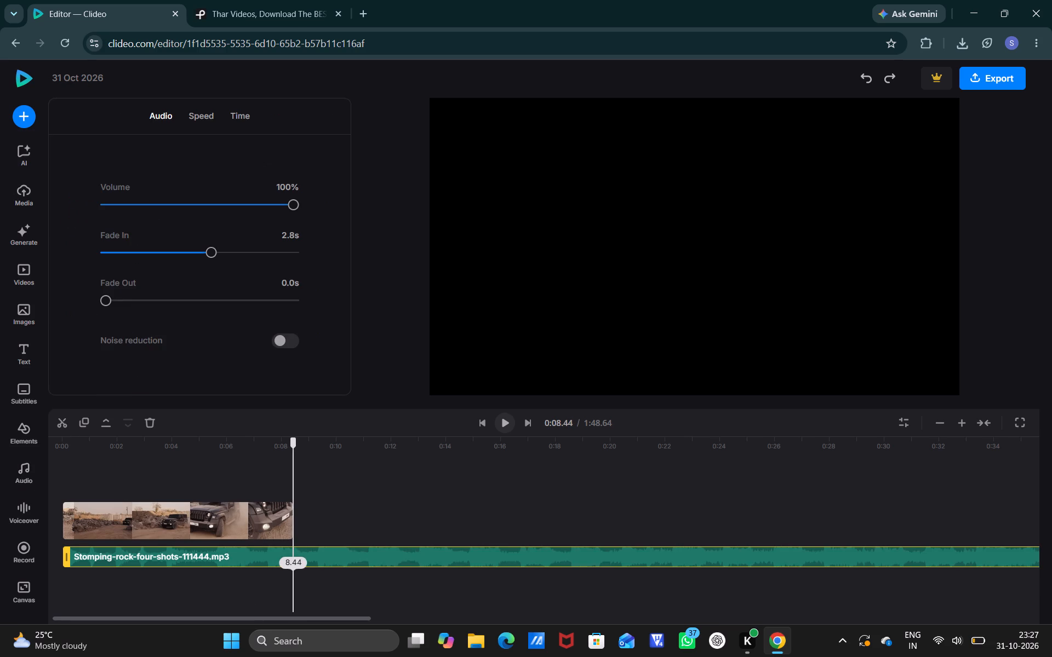
left_click(65, 425)
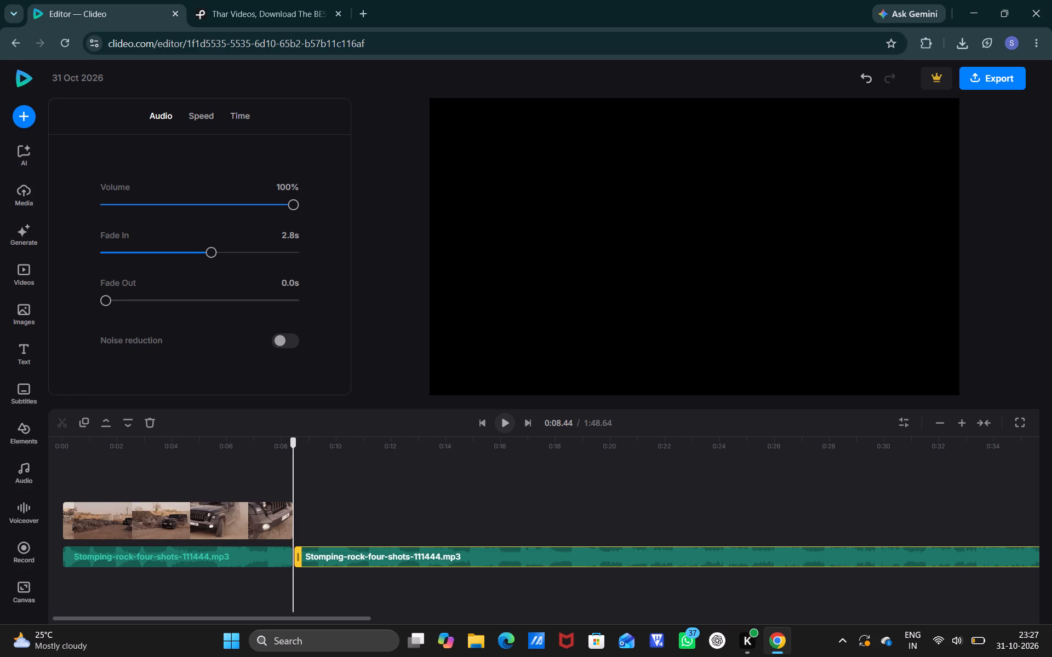
Return the playhead to 0:00 and play the video with the newly split music track.
left_click_drag(298, 456, 53, 460)
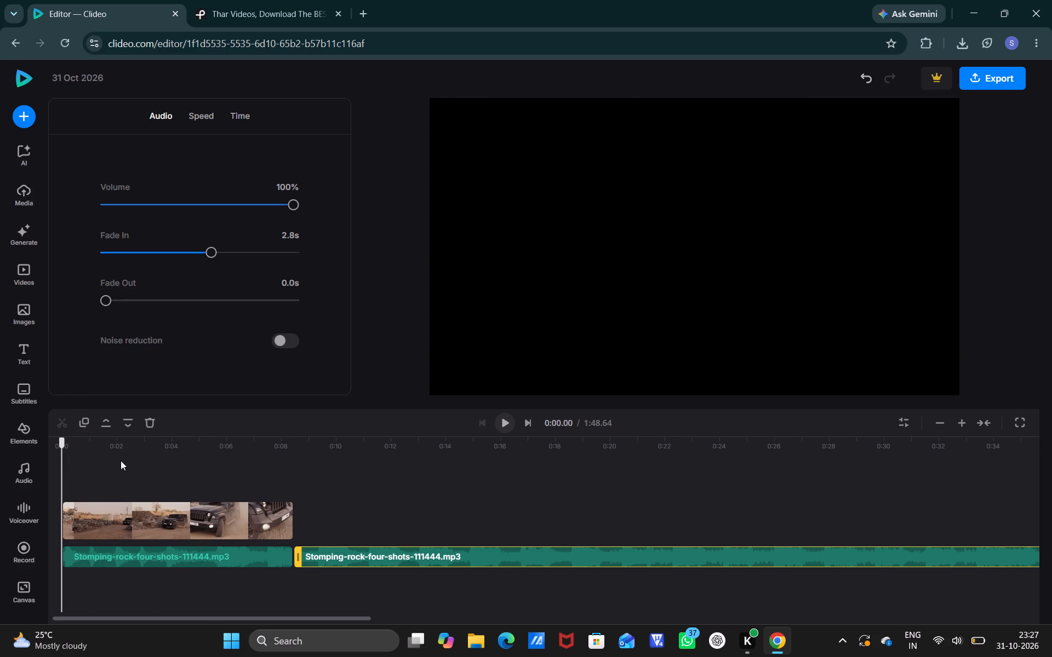
left_click(506, 425)
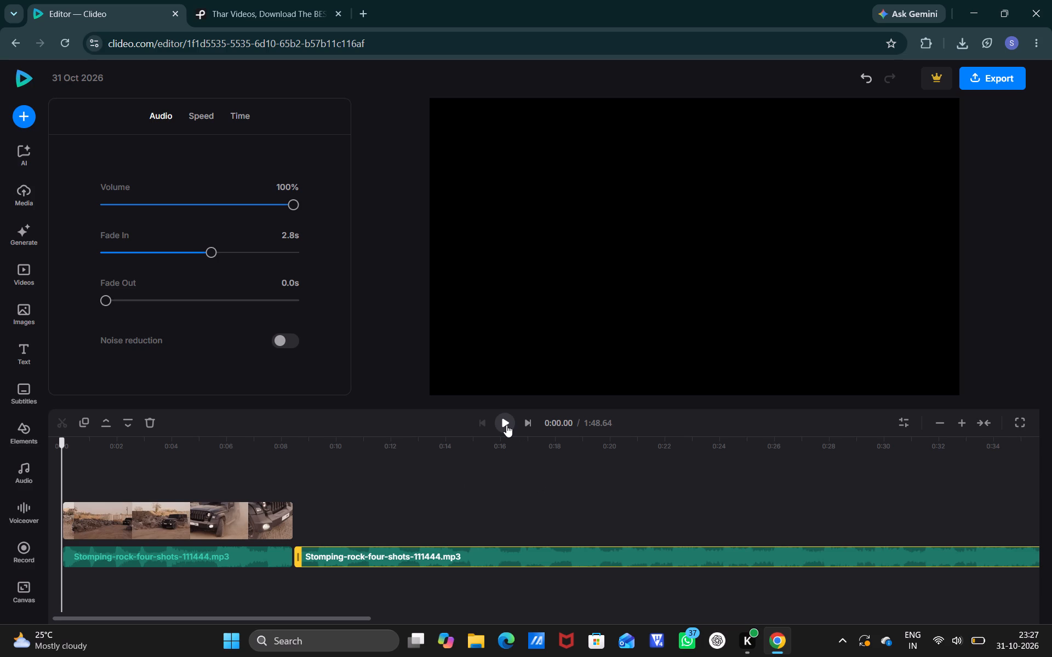
left_click(506, 425)
left_click(506, 425)
left_click(506, 425)
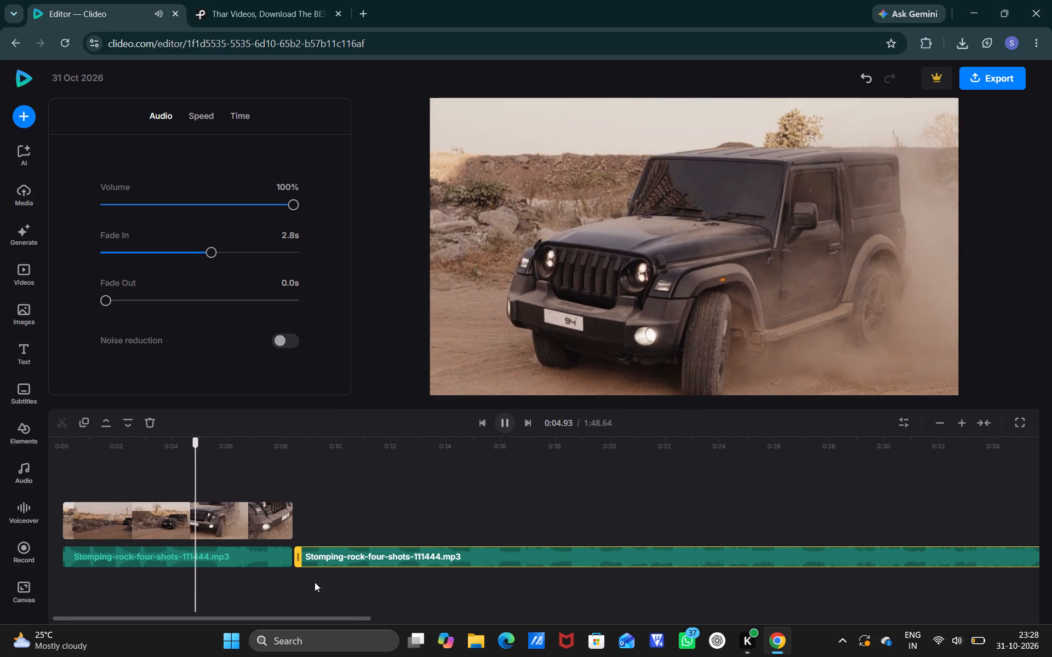
Delete the leftover Stomping Rock segment that runs past the end of the jeep clip.
left_click(296, 556)
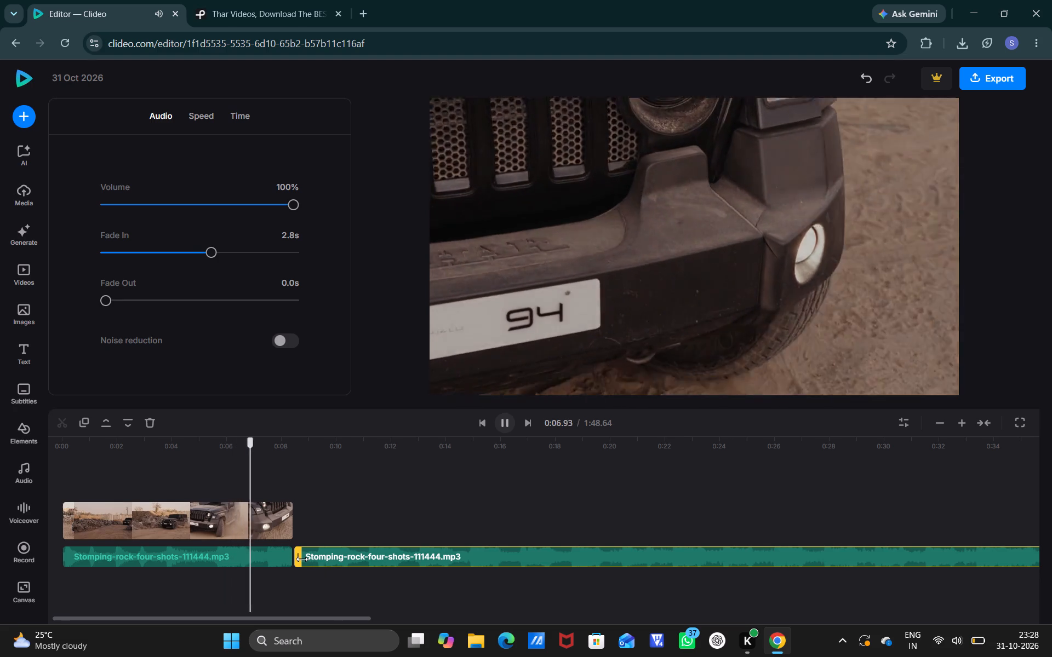
left_click_drag(302, 558, 353, 555)
left_click(353, 555)
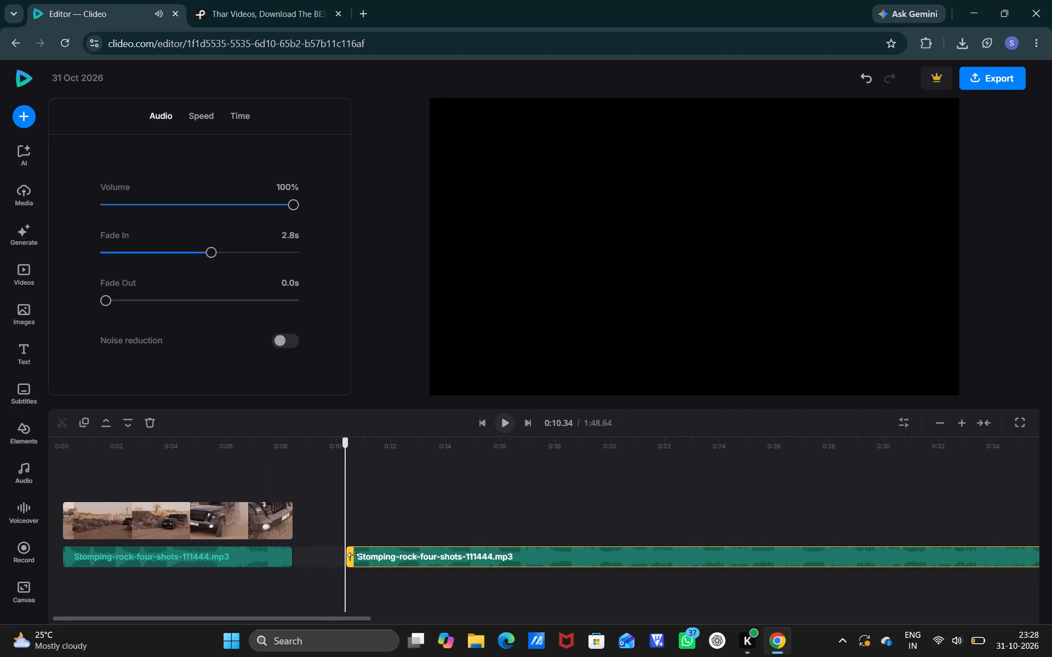
left_click(410, 556)
left_click(147, 426)
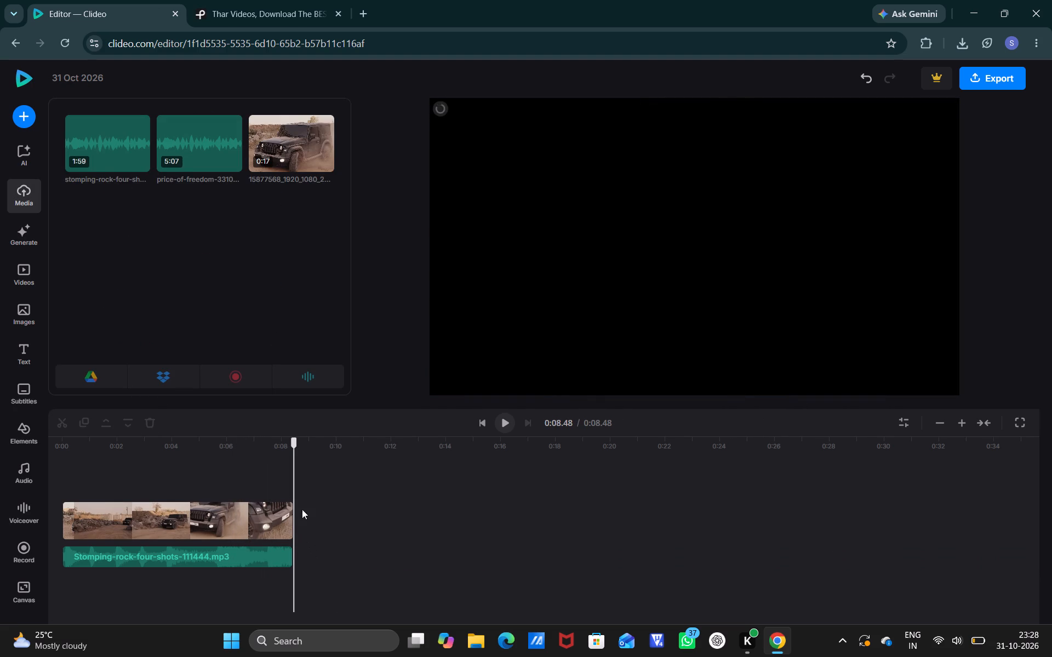
Play the video and review the remaining Stomping Rock segment's speed, time and audio settings.
left_click(77, 562)
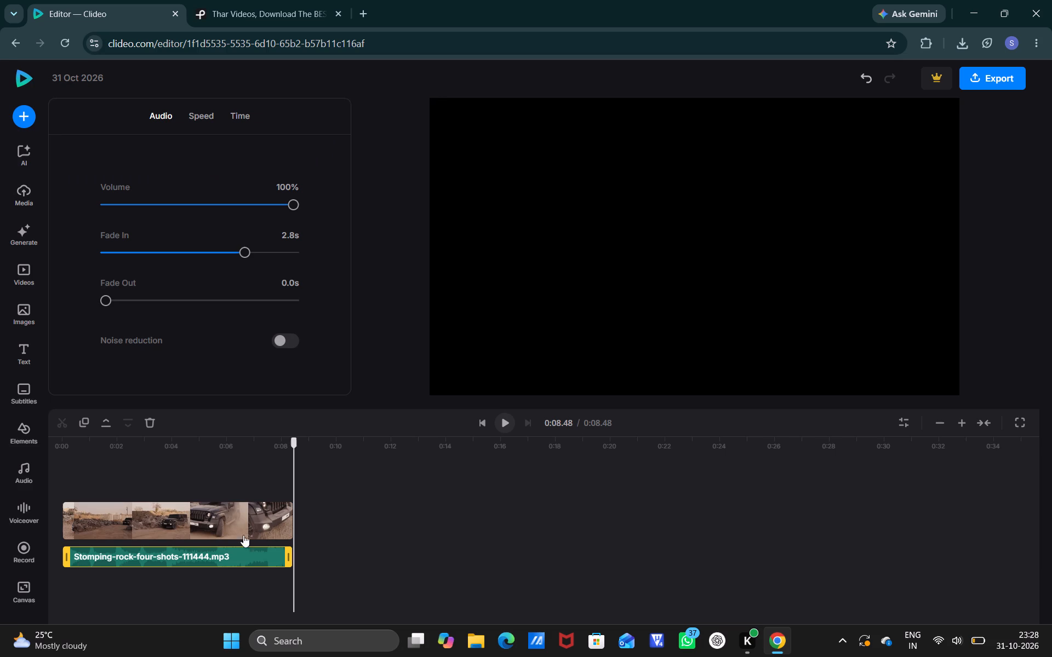
left_click(505, 423)
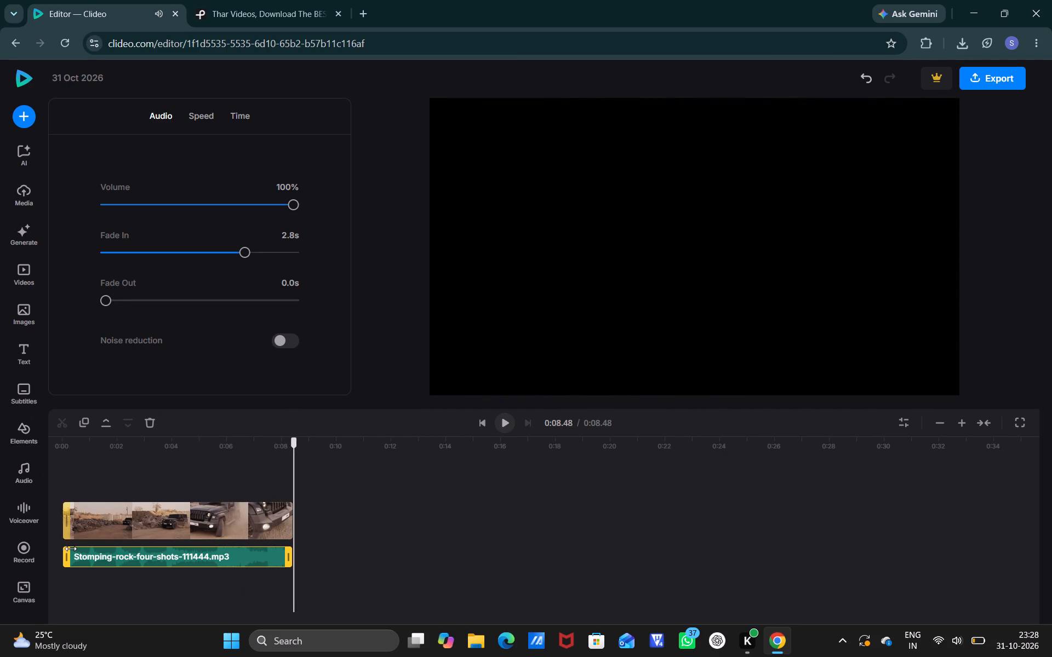
left_click(189, 122)
left_click(244, 116)
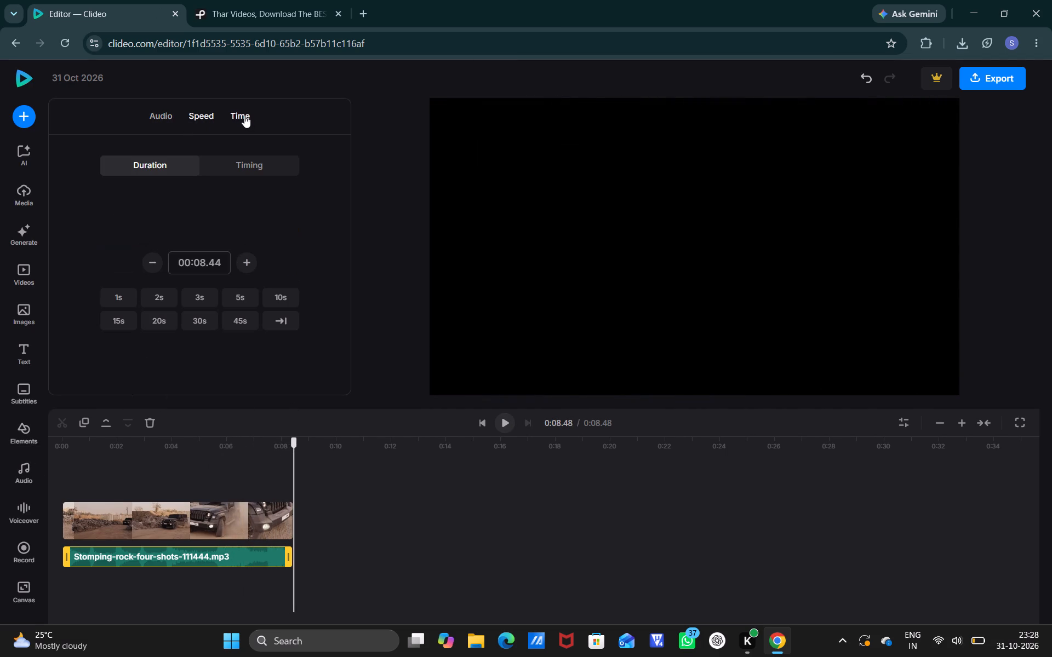
left_click(168, 111)
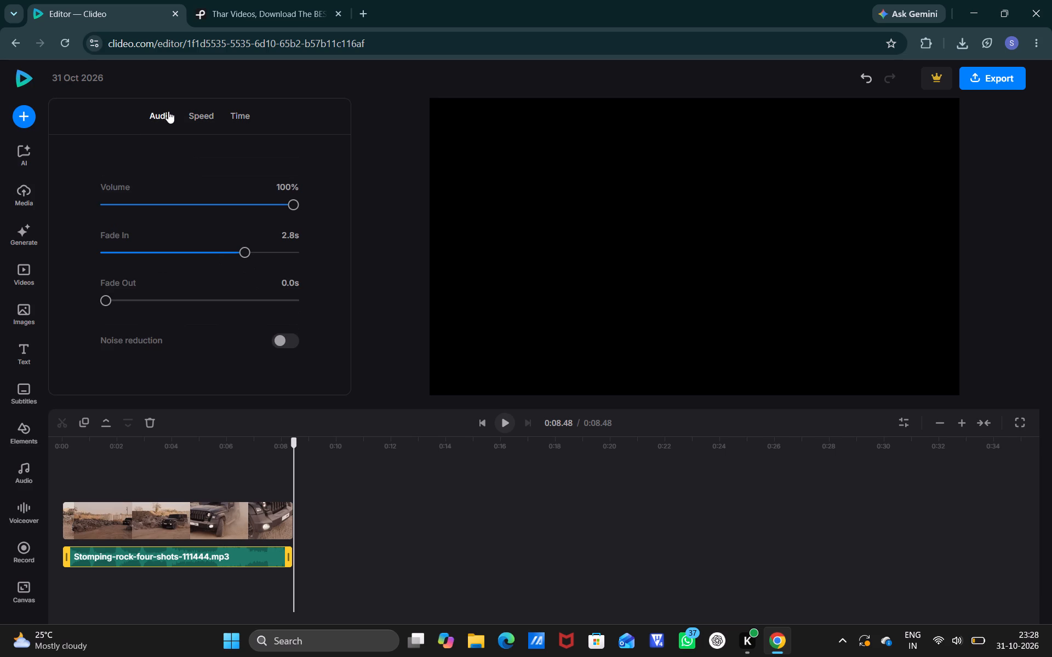
Add a text element to the video in the Spacing style.
left_click(25, 335)
left_click(25, 307)
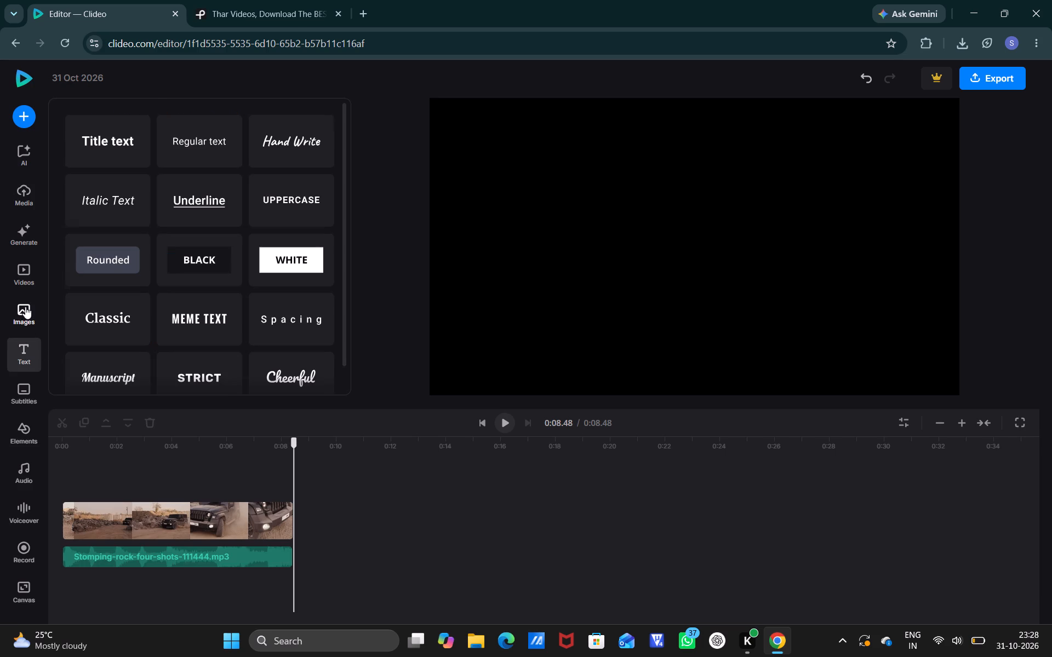
left_click(20, 341)
scroll(179, 275, "down", 1)
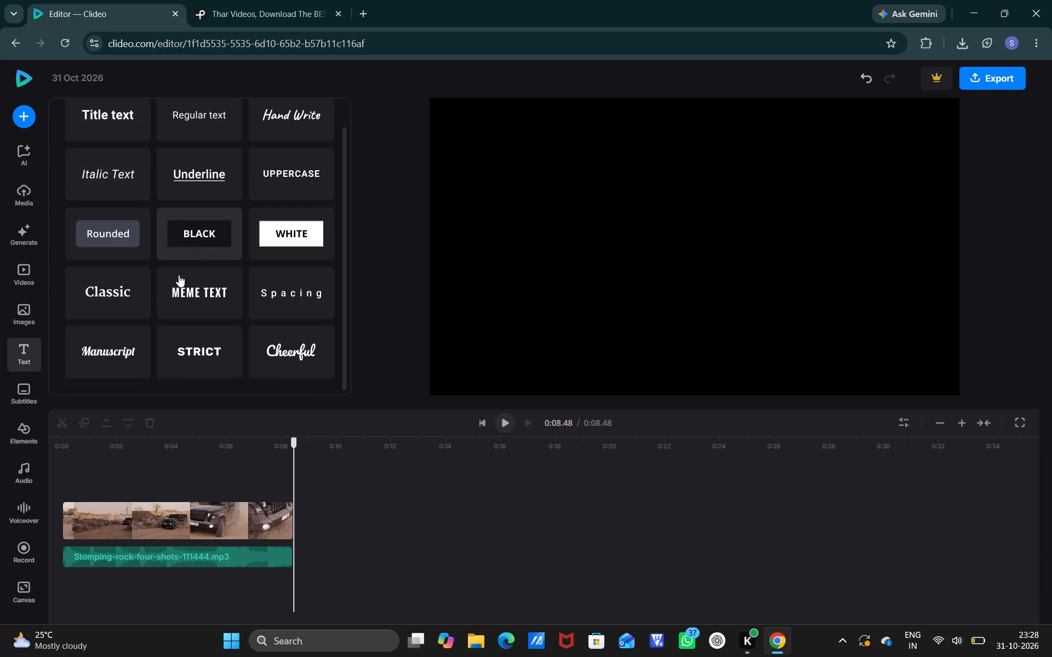
scroll(179, 275, "down", 1)
left_click(281, 279)
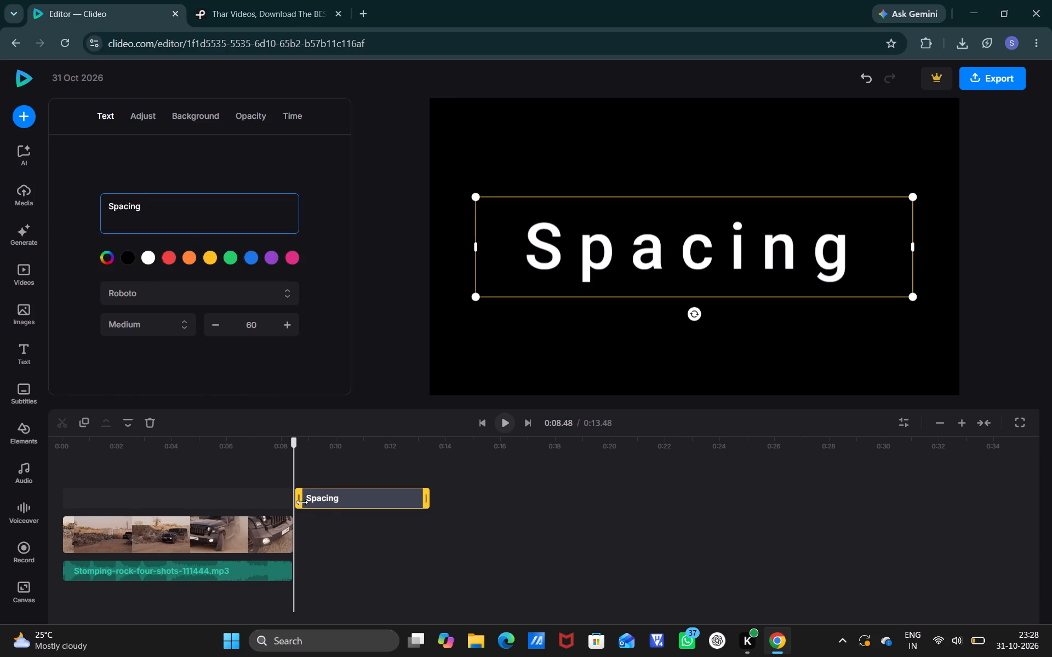
Move the Spacing text clip to the start of the timeline, above the beginning of the jeep clip.
left_click_drag(330, 499, 214, 501)
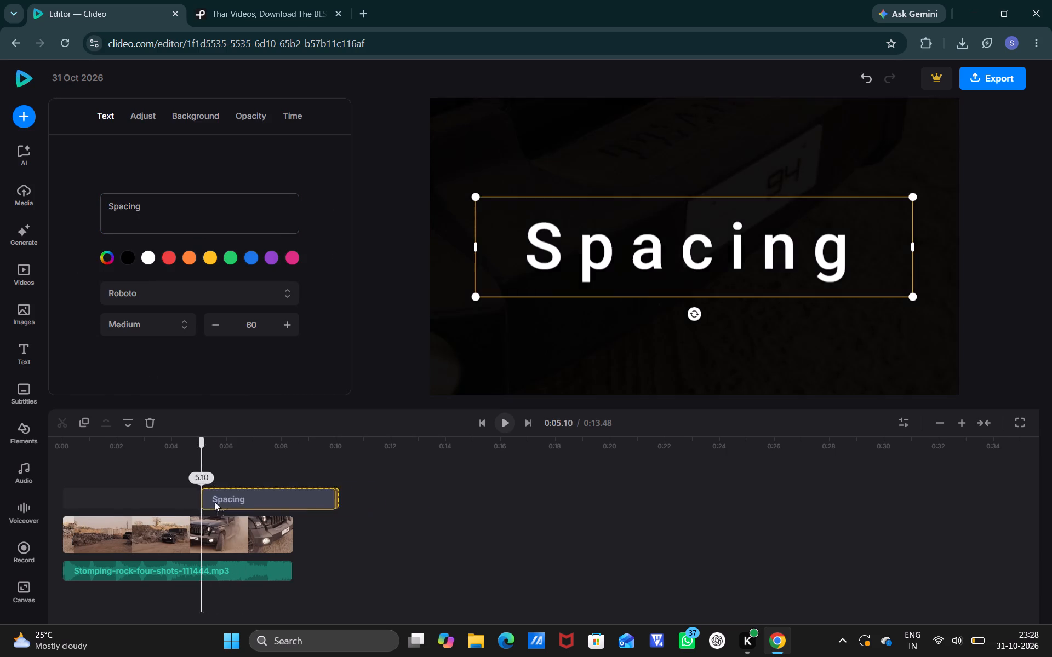
left_click_drag(214, 501, 90, 494)
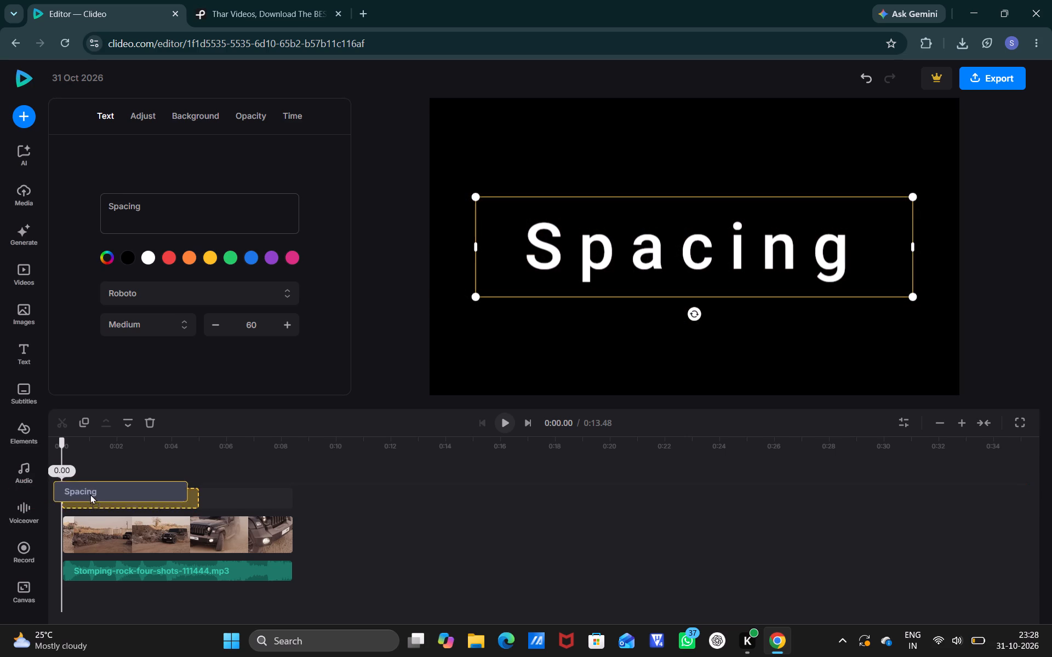
left_click_drag(90, 494, 98, 497)
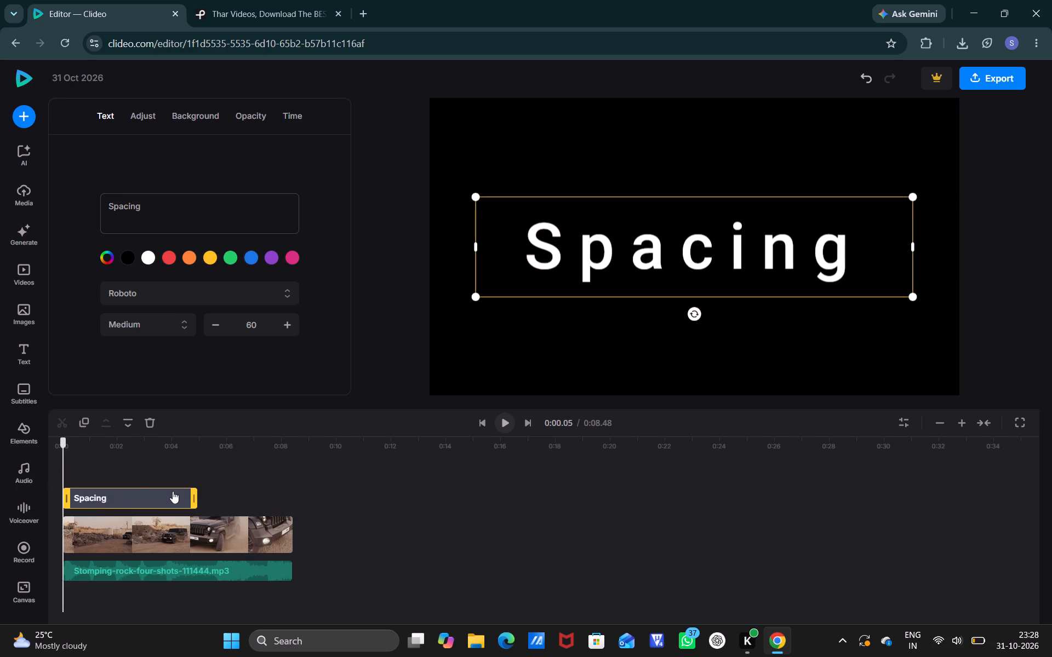
Extend the Spacing text clip to end with the jeep clip, at about 8.44 seconds.
left_click_drag(193, 495, 285, 502)
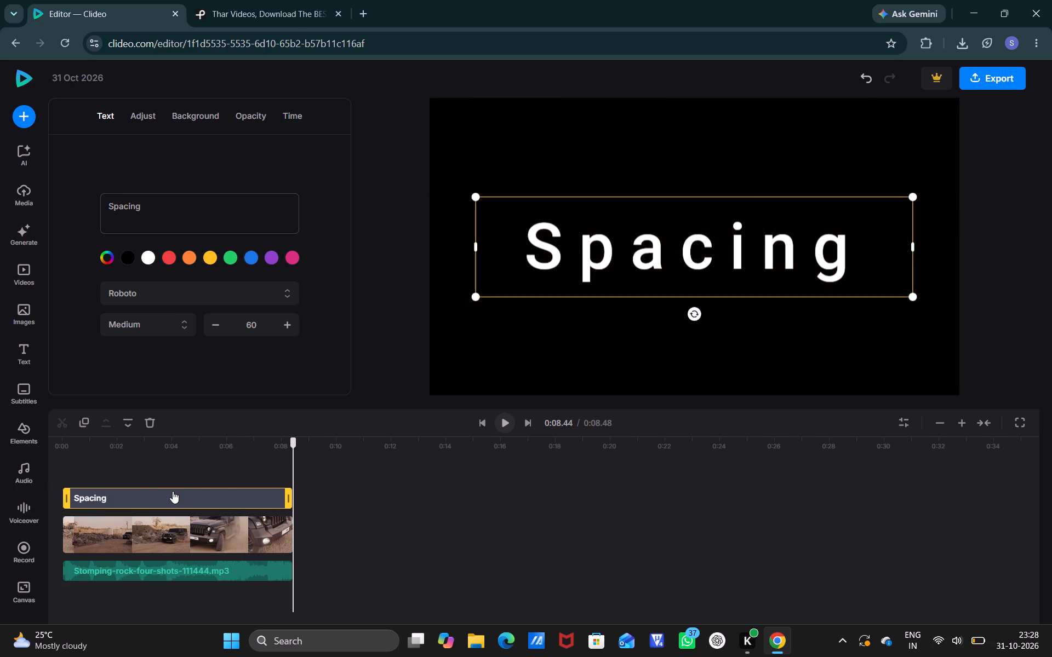
Replace the Spacing title's wording with THAR.
left_click(163, 493)
left_click(785, 224)
left_click(803, 241)
left_click_drag(803, 241, 750, 252)
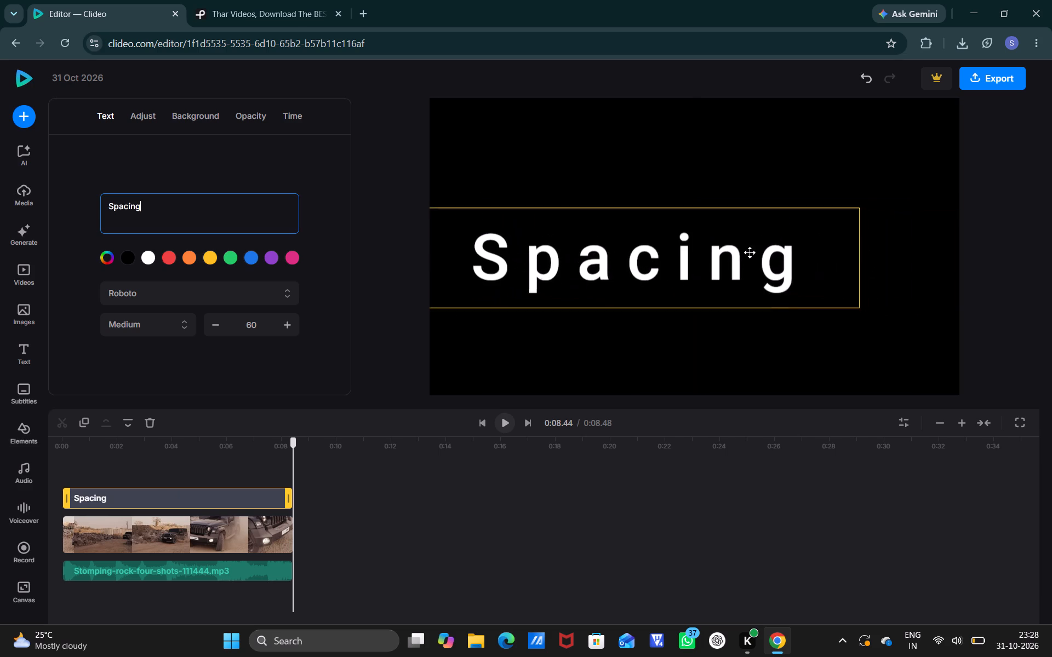
left_click_drag(750, 252, 792, 258)
key("BackSpace")
key("BackSpace")
key("BackSpace")
key("BackSpace")
key("BackSpace")
key("BackSpace")
key("BackSpace")
key("BackSpace")
key("BackSpace")
key("BackSpace")
key("BackSpace")
key("BackSpace")
key("BackSpace")
key("BackSpace")
key("BackSpace")
key("BackSpace")
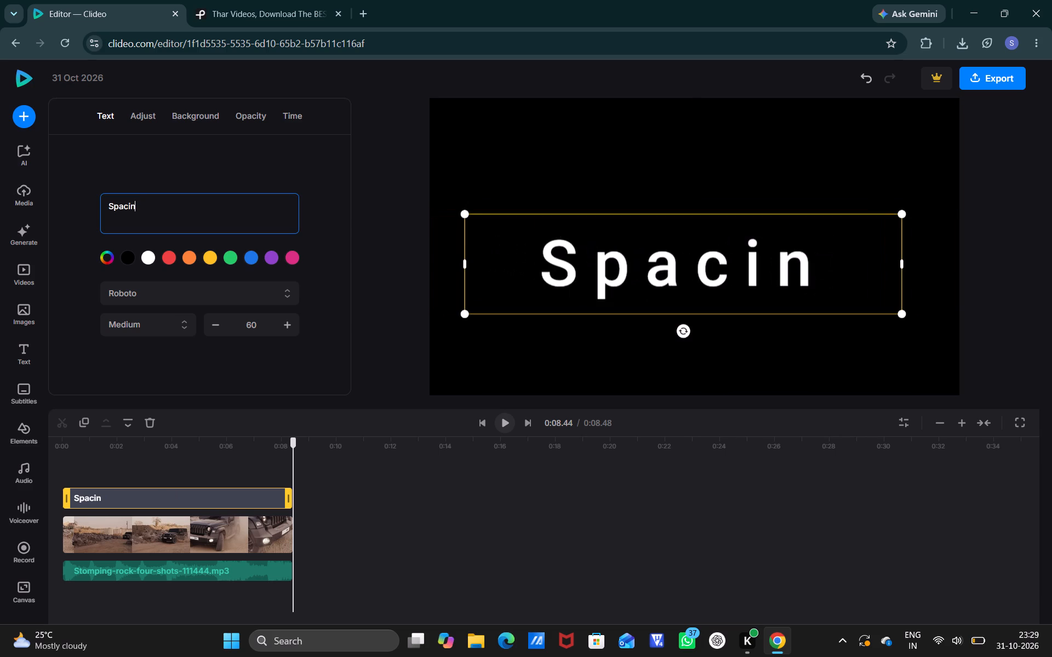
type("THAR")
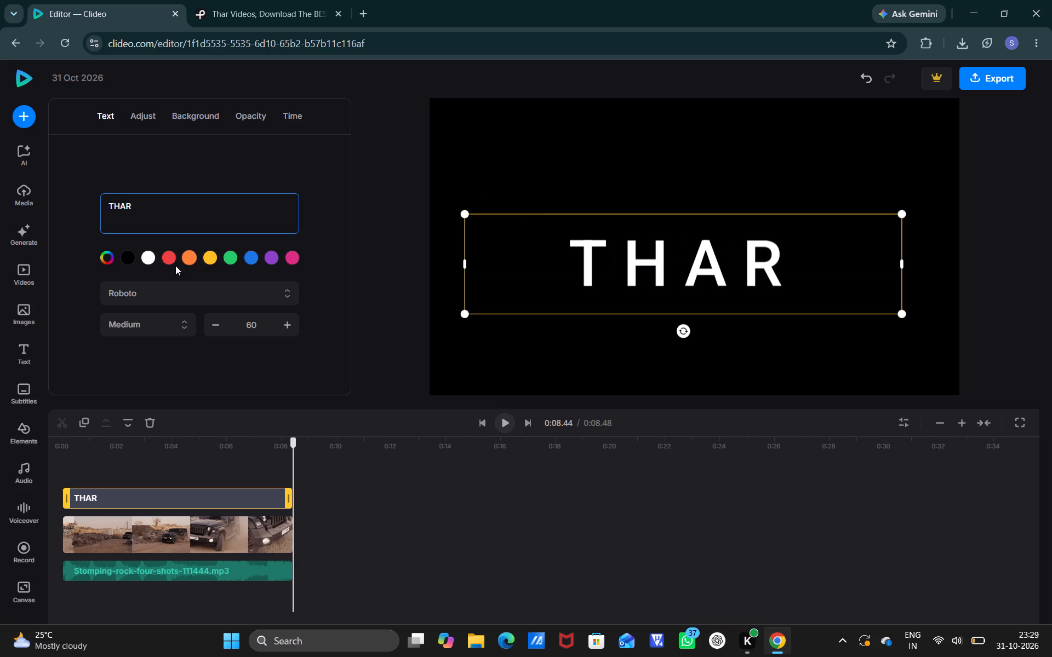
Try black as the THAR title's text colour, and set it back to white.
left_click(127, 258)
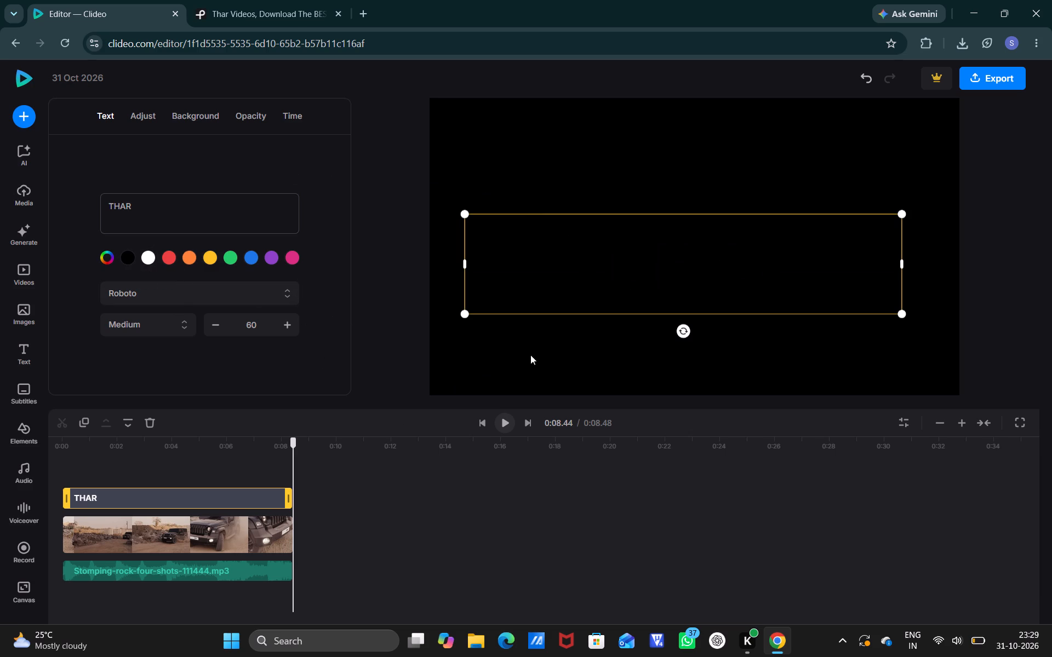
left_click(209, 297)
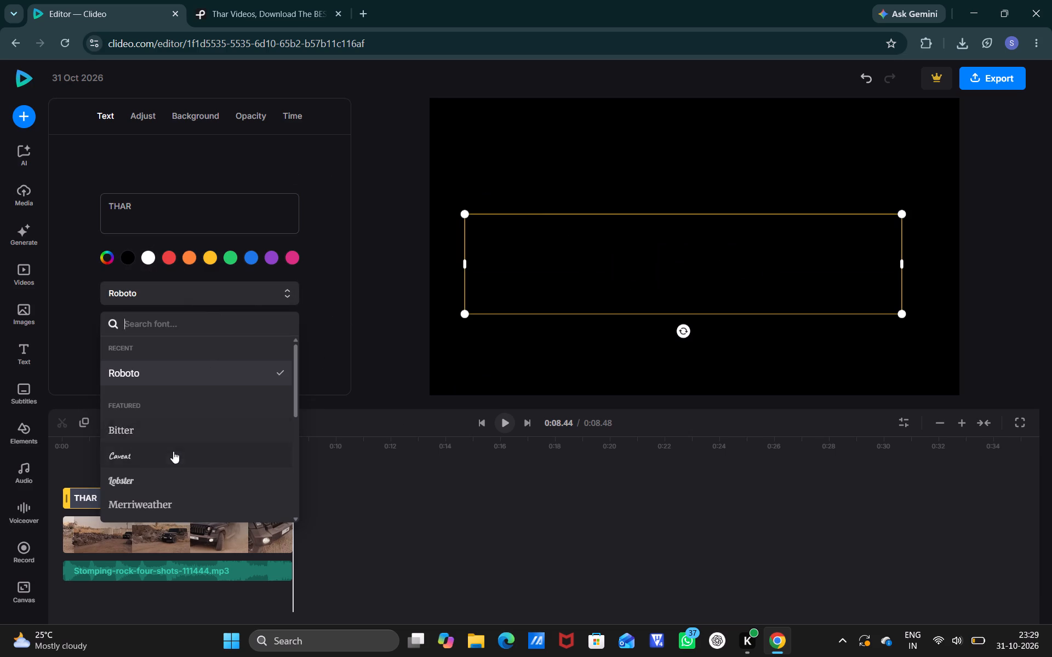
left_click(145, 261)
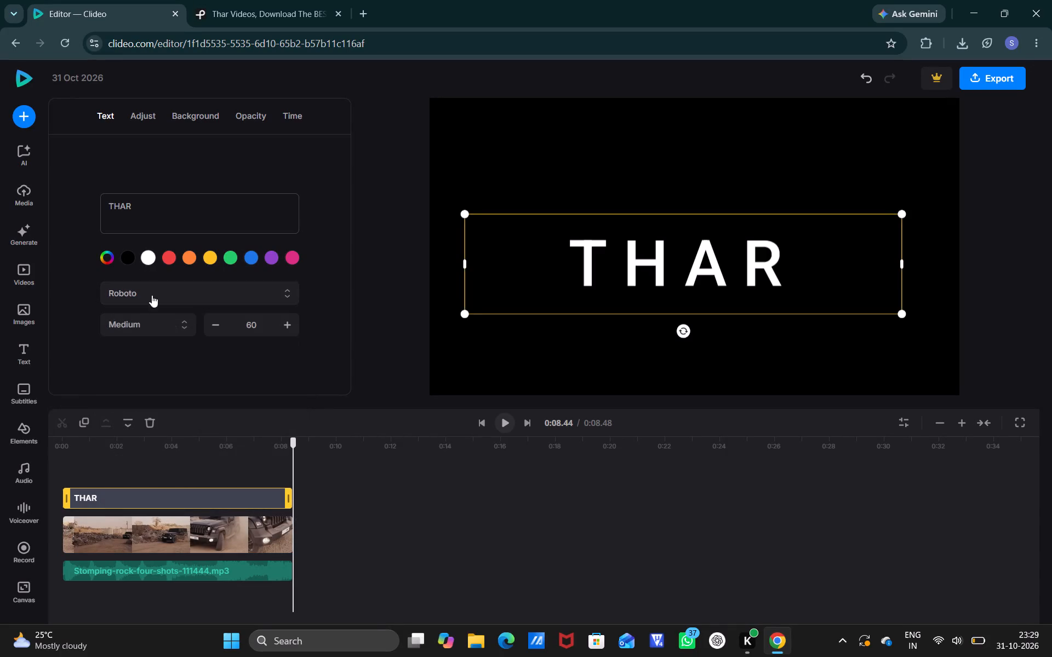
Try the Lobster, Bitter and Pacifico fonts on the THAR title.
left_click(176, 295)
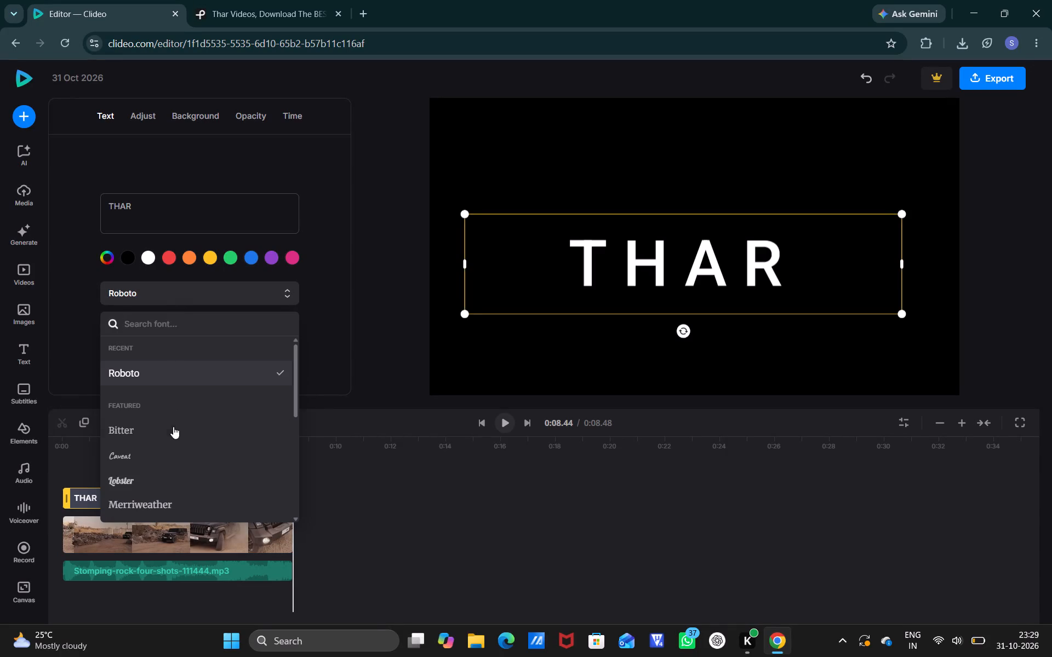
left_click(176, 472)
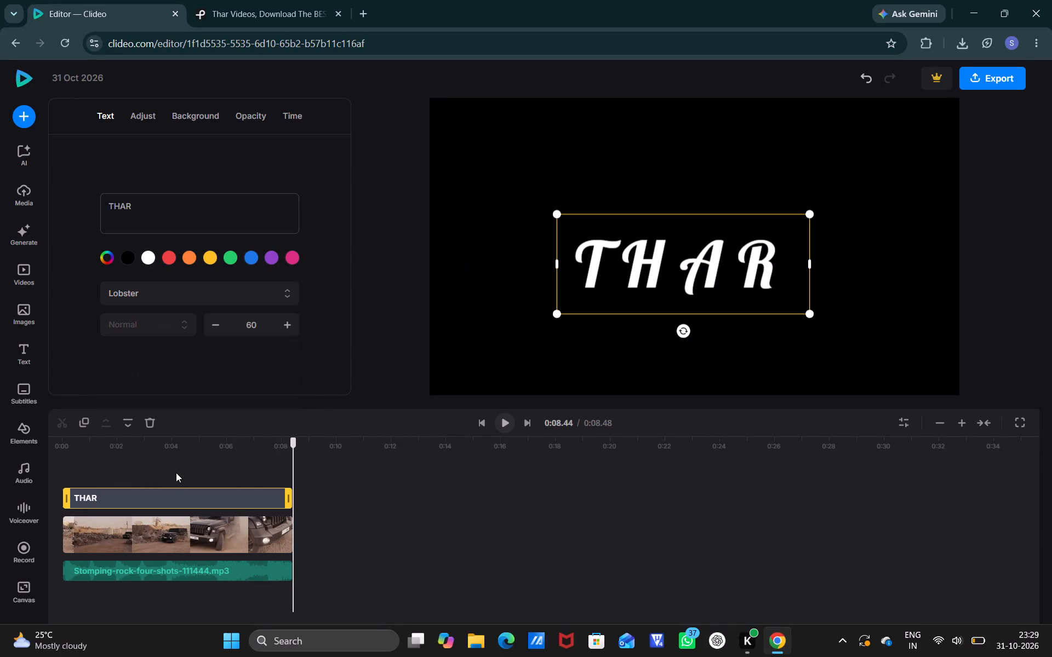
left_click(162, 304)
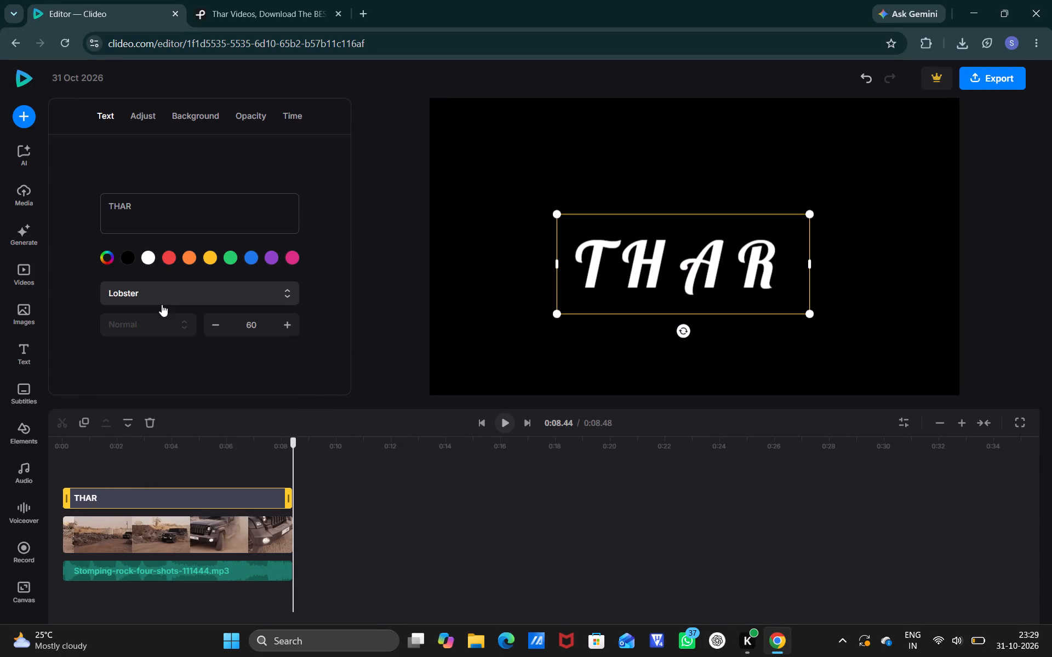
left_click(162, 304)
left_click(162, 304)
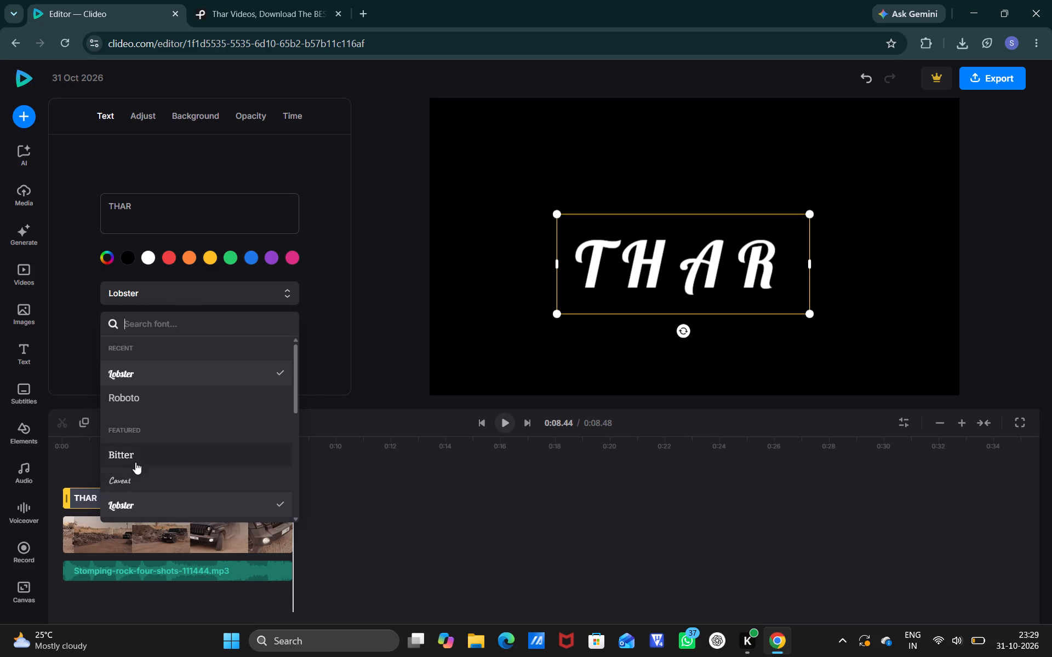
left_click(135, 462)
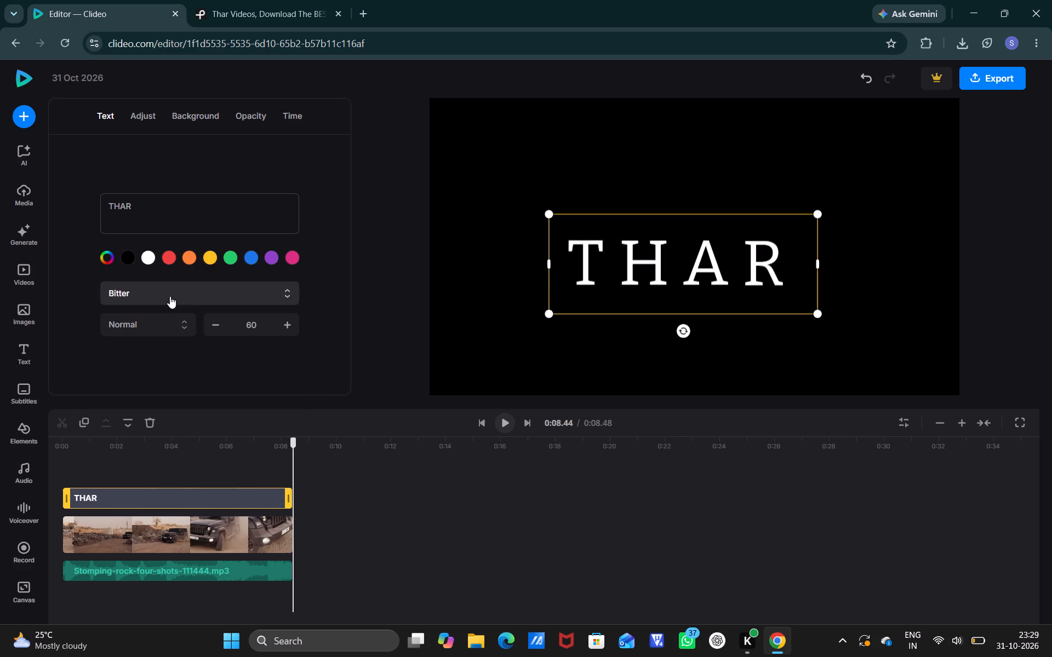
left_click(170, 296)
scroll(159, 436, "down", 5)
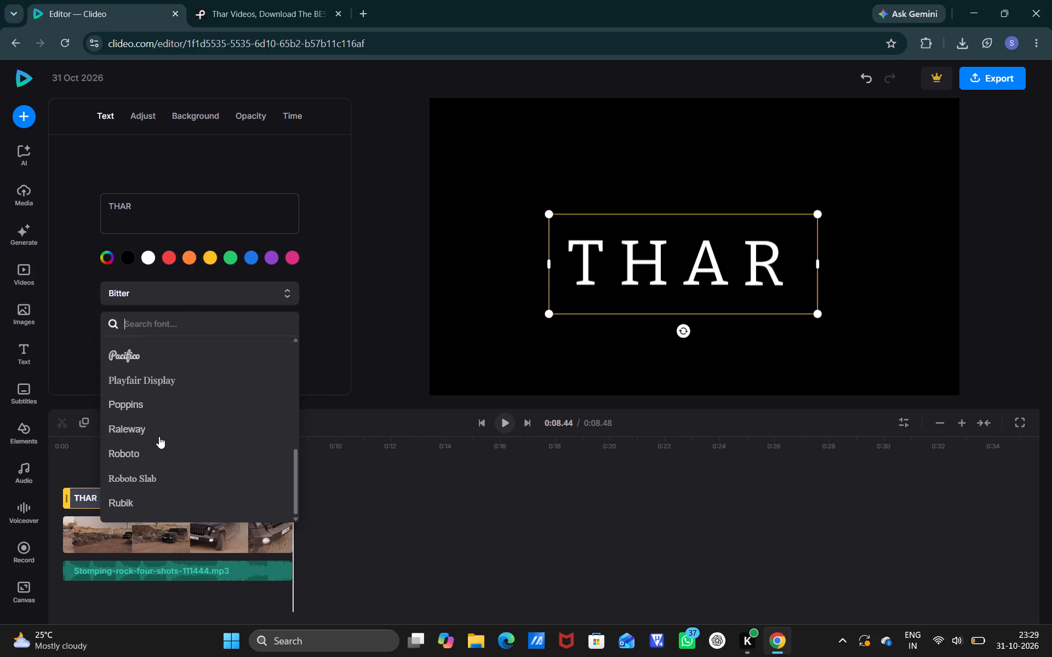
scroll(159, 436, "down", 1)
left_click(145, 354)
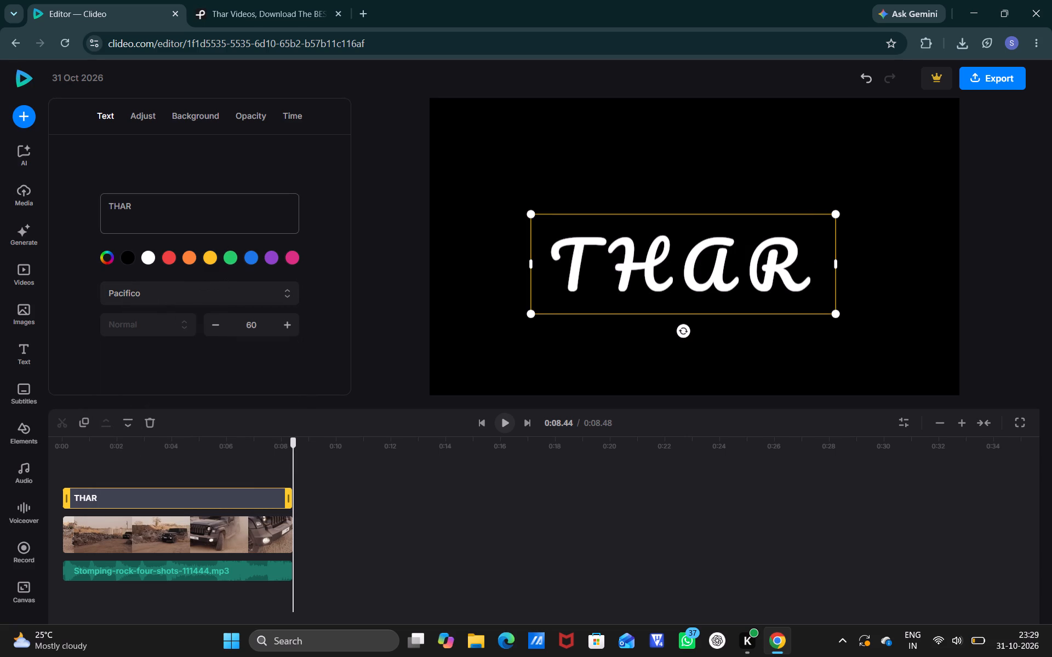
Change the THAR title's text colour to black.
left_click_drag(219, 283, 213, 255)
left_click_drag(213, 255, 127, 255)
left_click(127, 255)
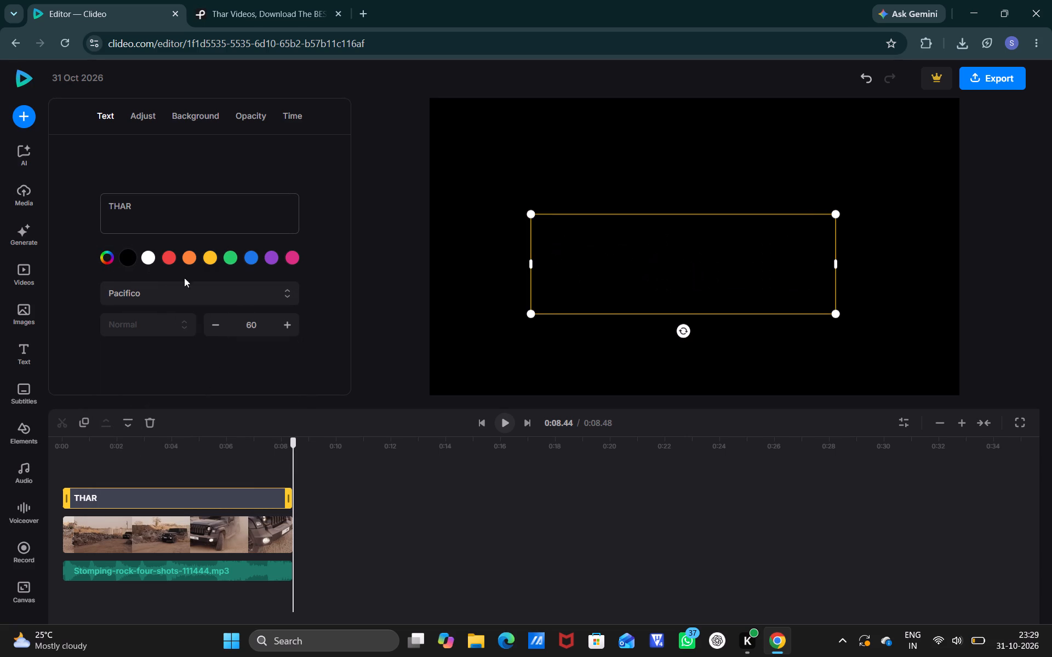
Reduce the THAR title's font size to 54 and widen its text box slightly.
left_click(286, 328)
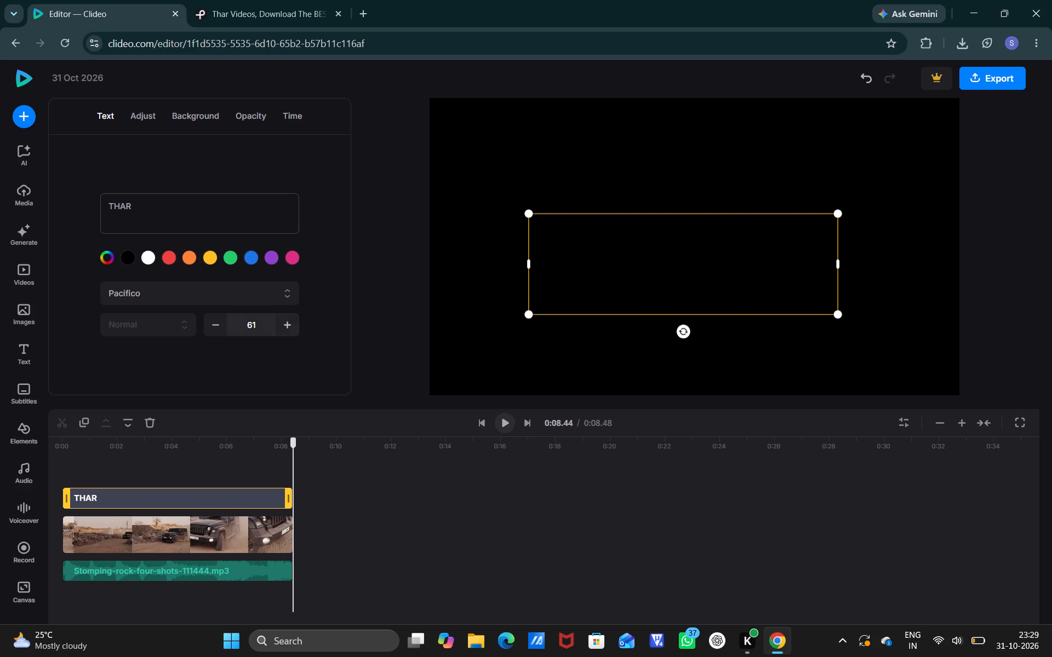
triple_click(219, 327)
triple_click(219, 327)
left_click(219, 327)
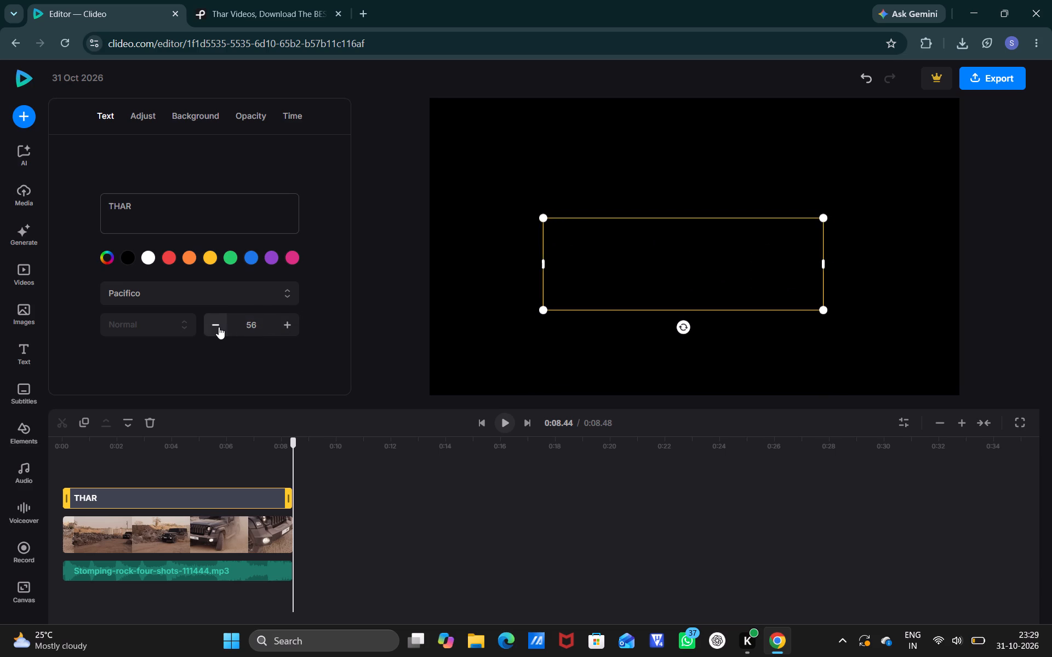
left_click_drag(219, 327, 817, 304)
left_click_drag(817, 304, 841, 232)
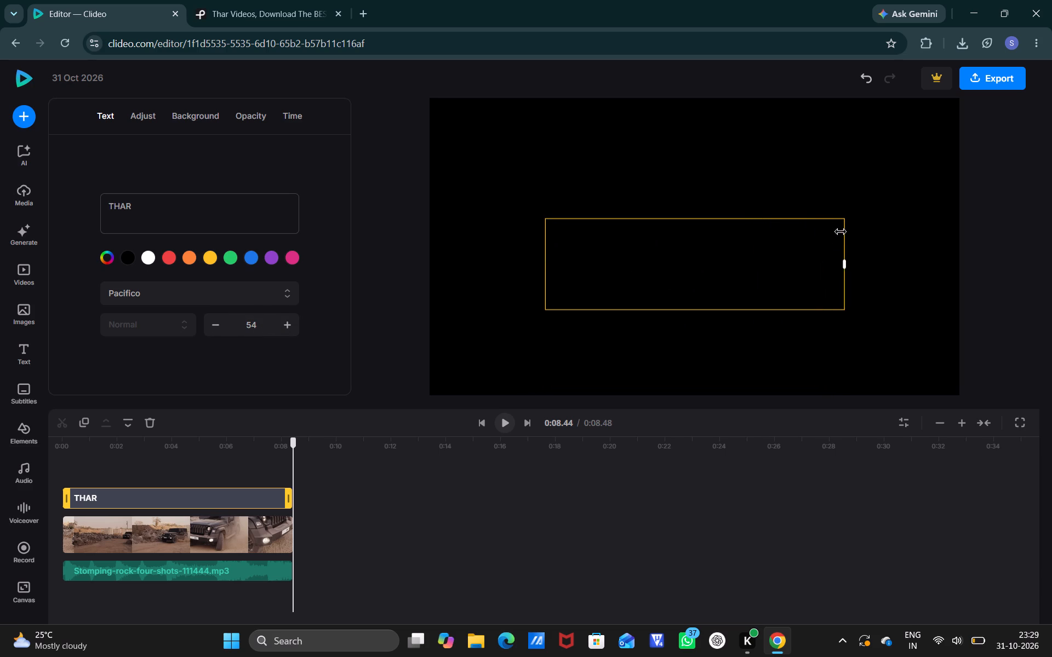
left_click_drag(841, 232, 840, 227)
Shrink the THAR title to font size 36 and place it slightly above the centre of the video frame.
left_click_drag(756, 263, 757, 199)
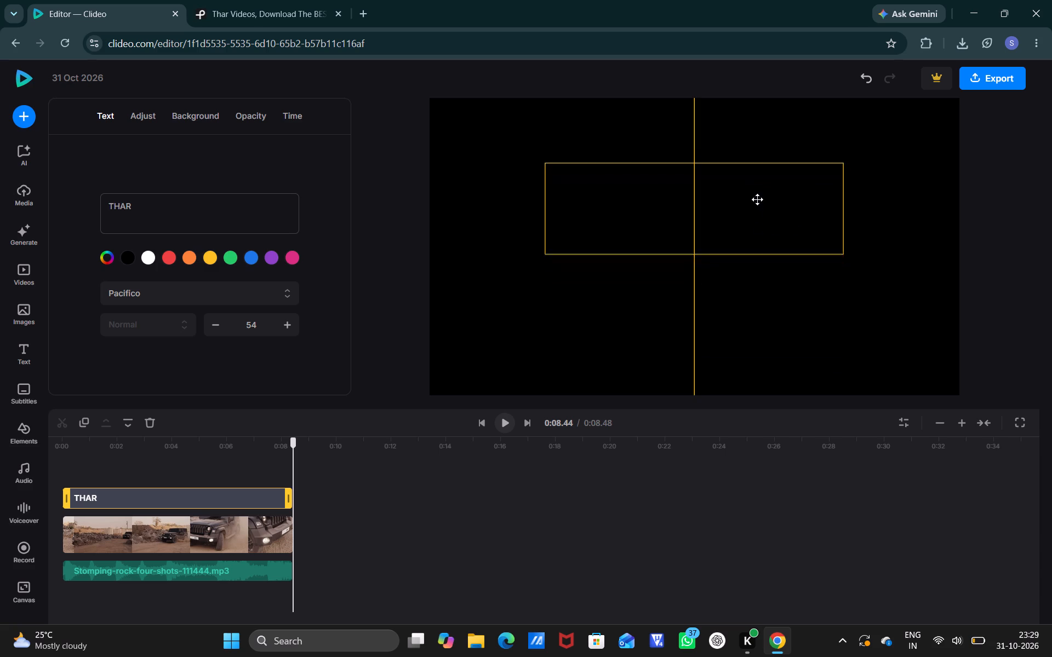
left_click_drag(757, 199, 761, 152)
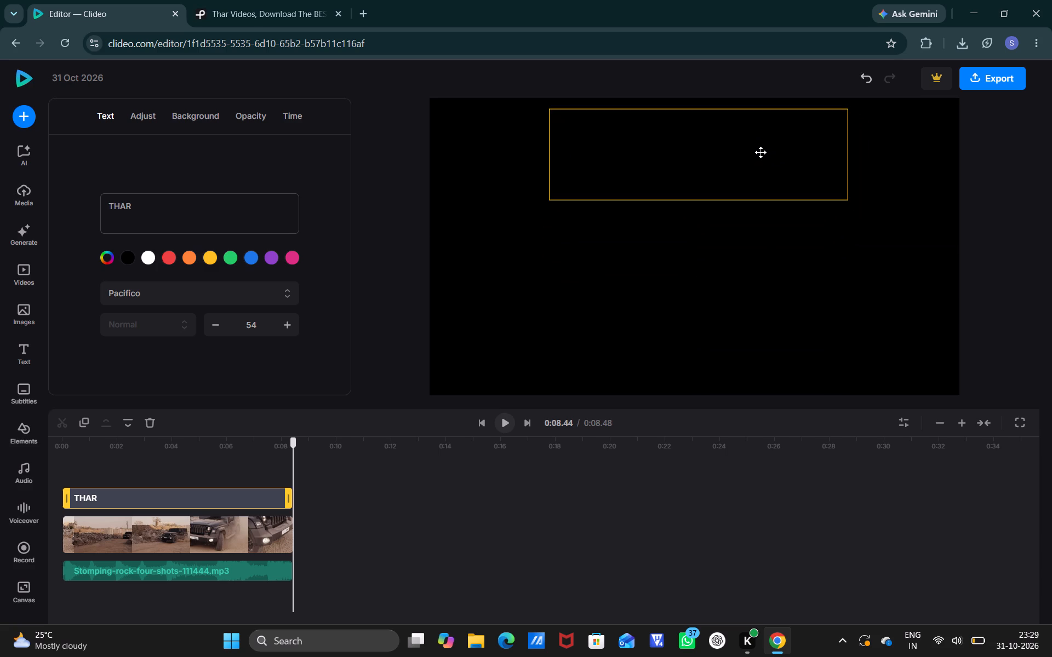
left_click_drag(761, 152, 761, 150)
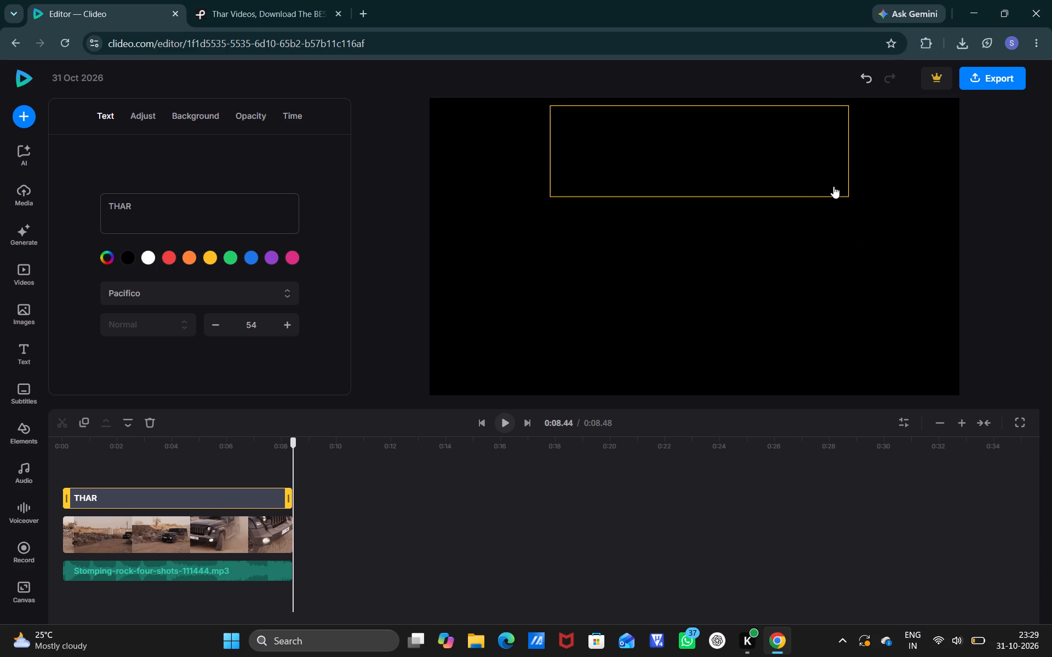
left_click_drag(847, 194, 819, 178)
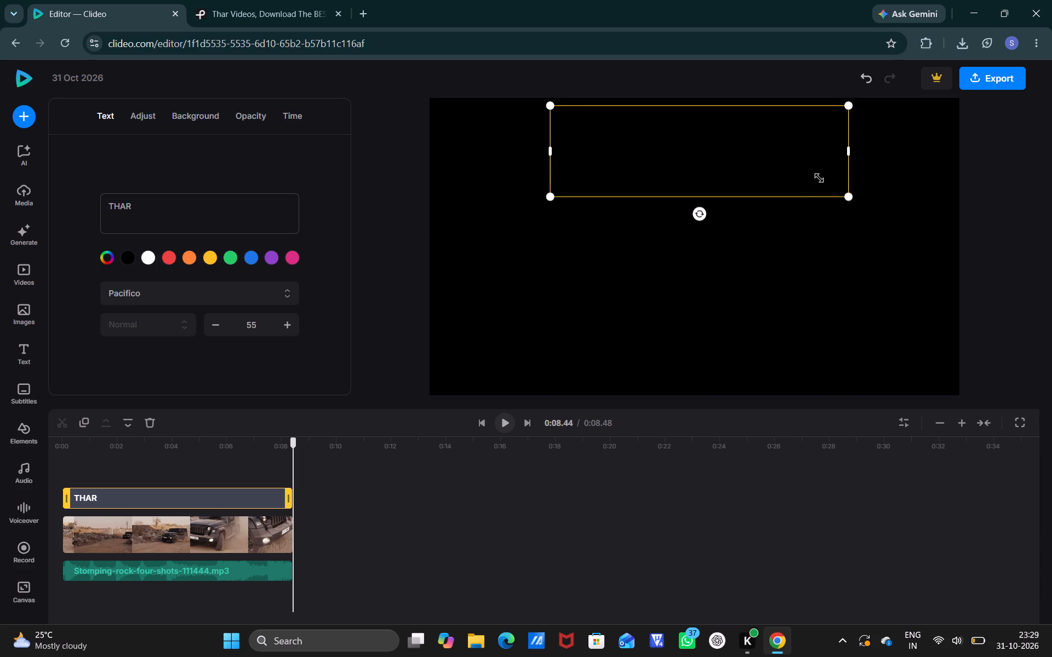
left_click_drag(819, 178, 765, 155)
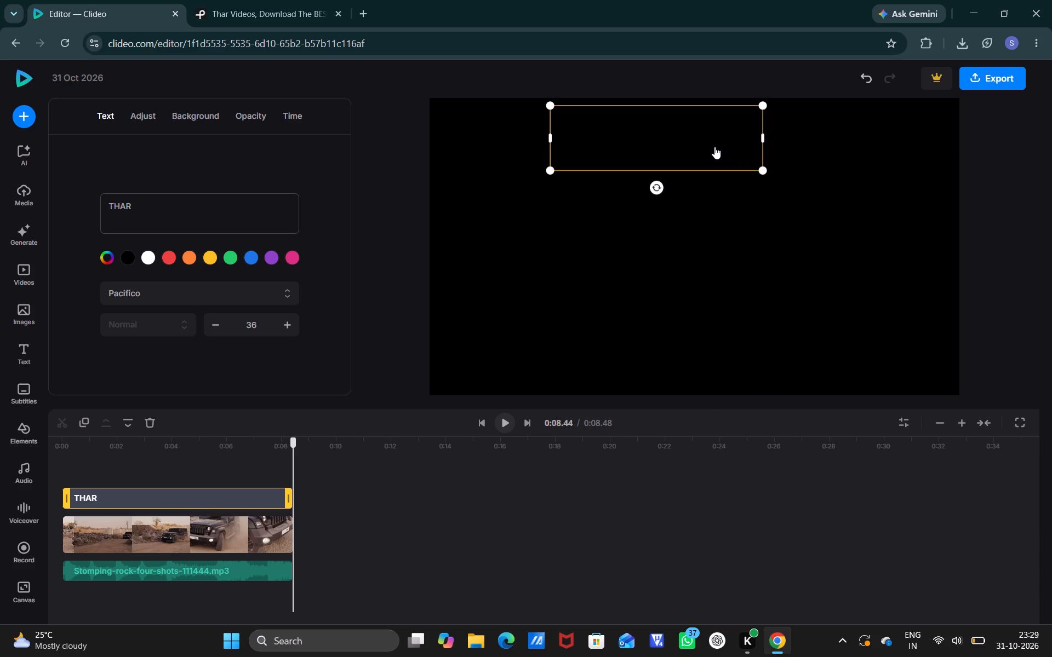
left_click_drag(713, 146, 764, 141)
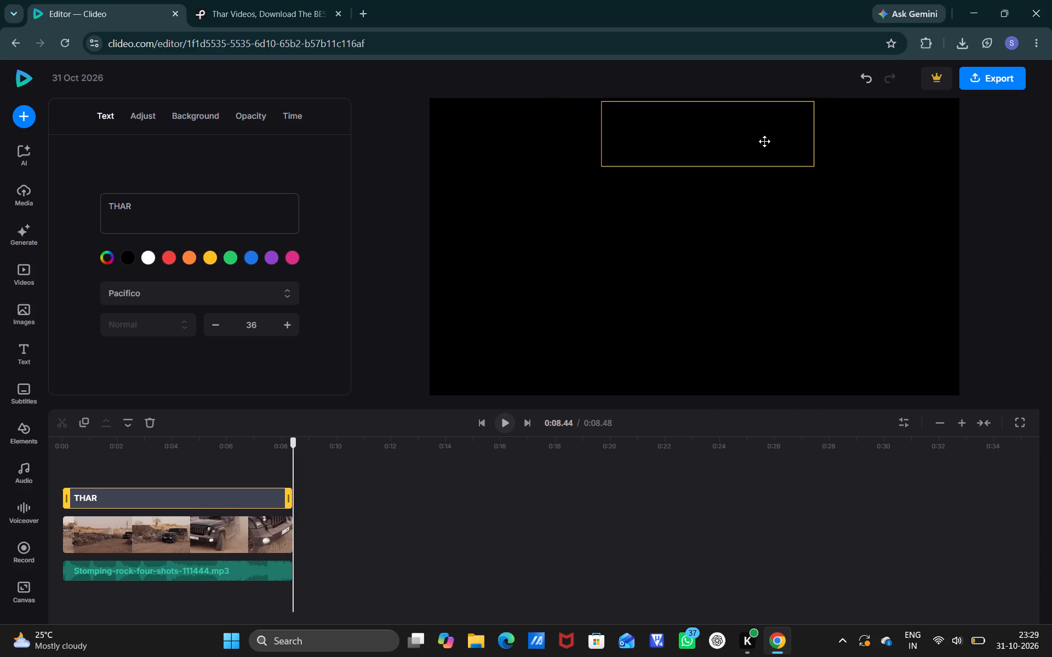
left_click_drag(764, 141, 758, 238)
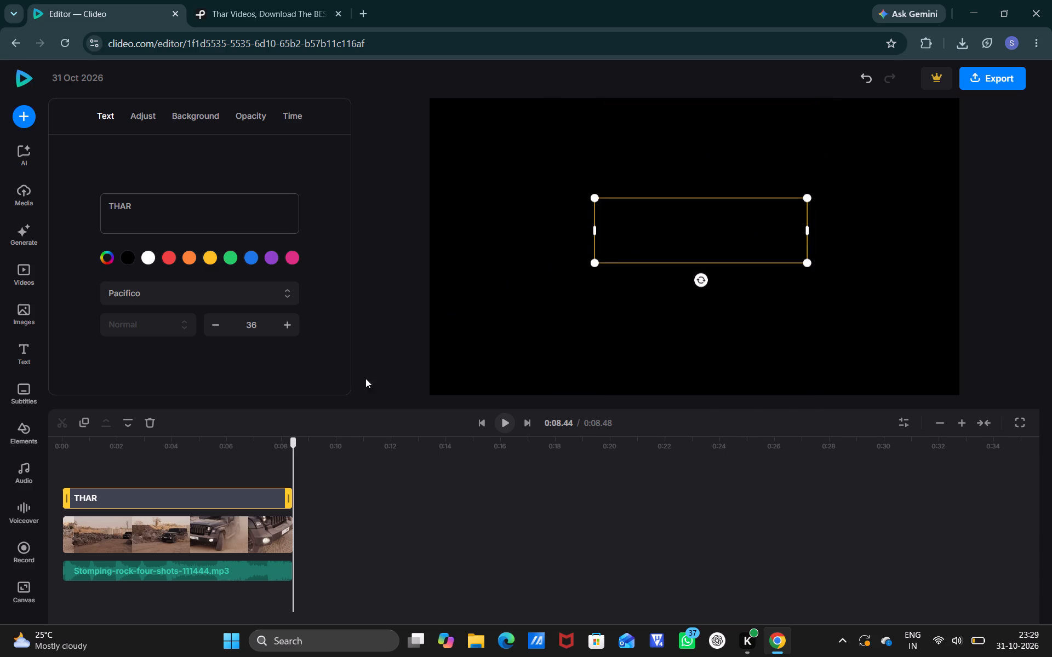
Play the video from the beginning to check how the black THAR title looks over the footage.
left_click(503, 420)
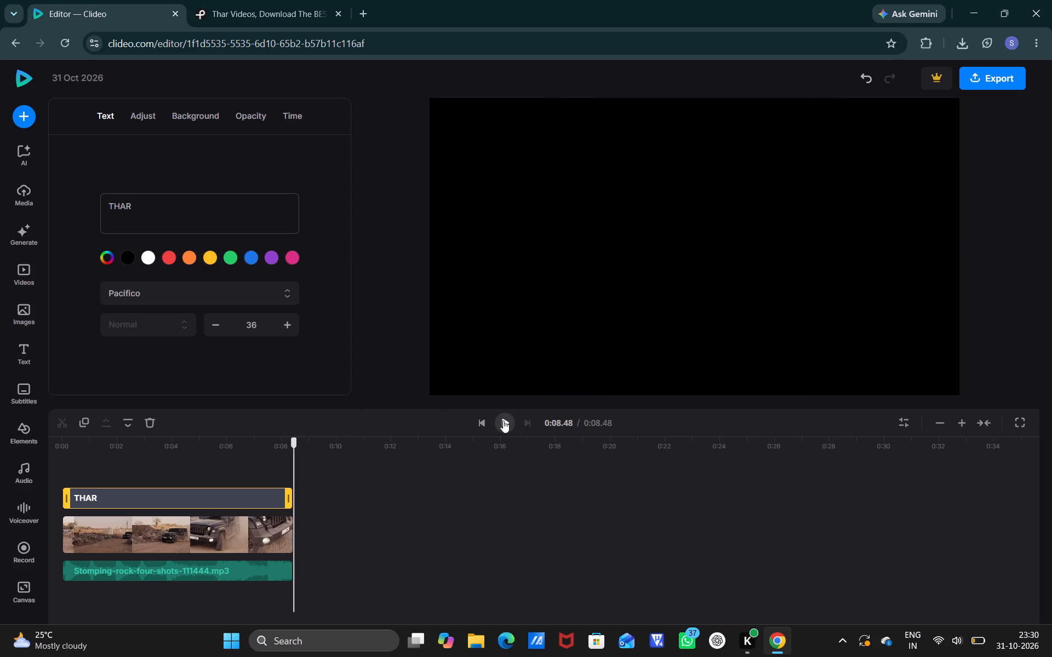
left_click(503, 420)
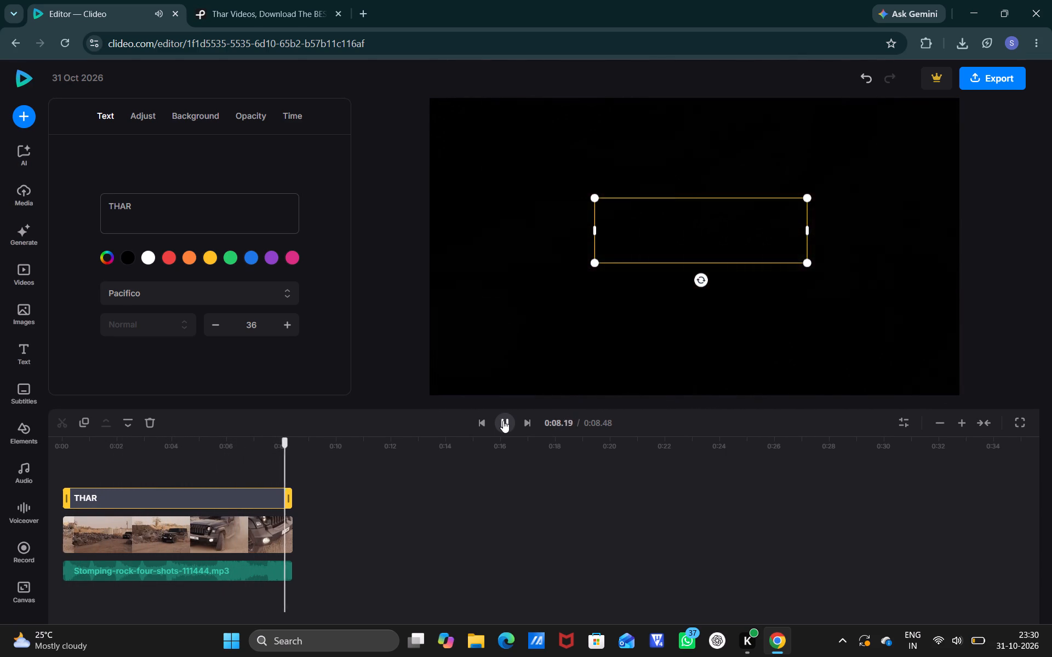
Recolour the THAR title white and set its font to Lobster.
left_click(220, 293)
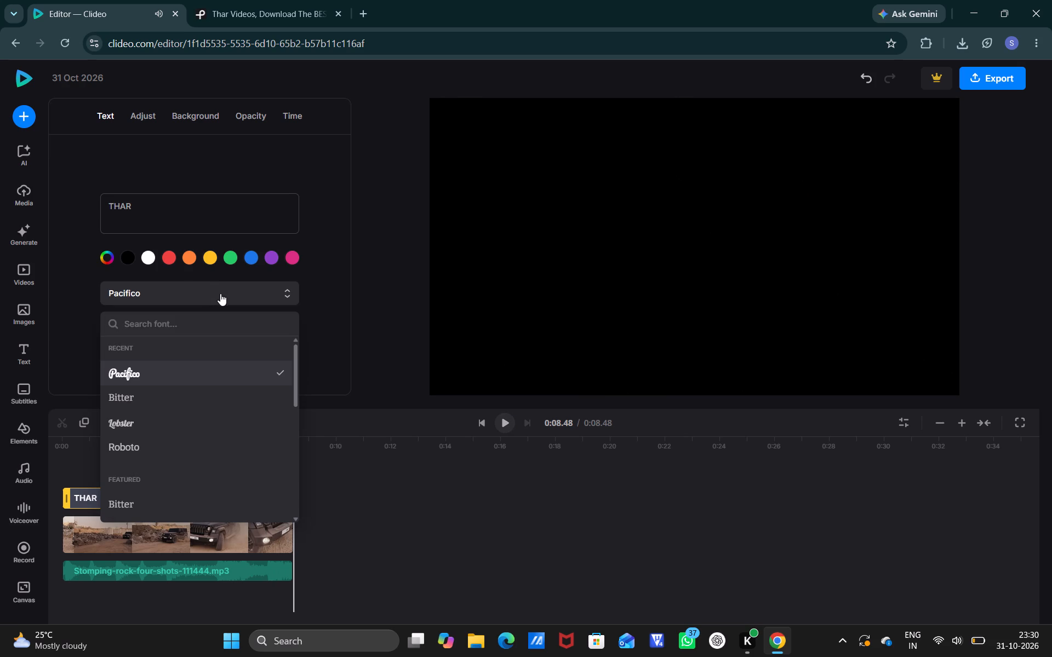
left_click(147, 252)
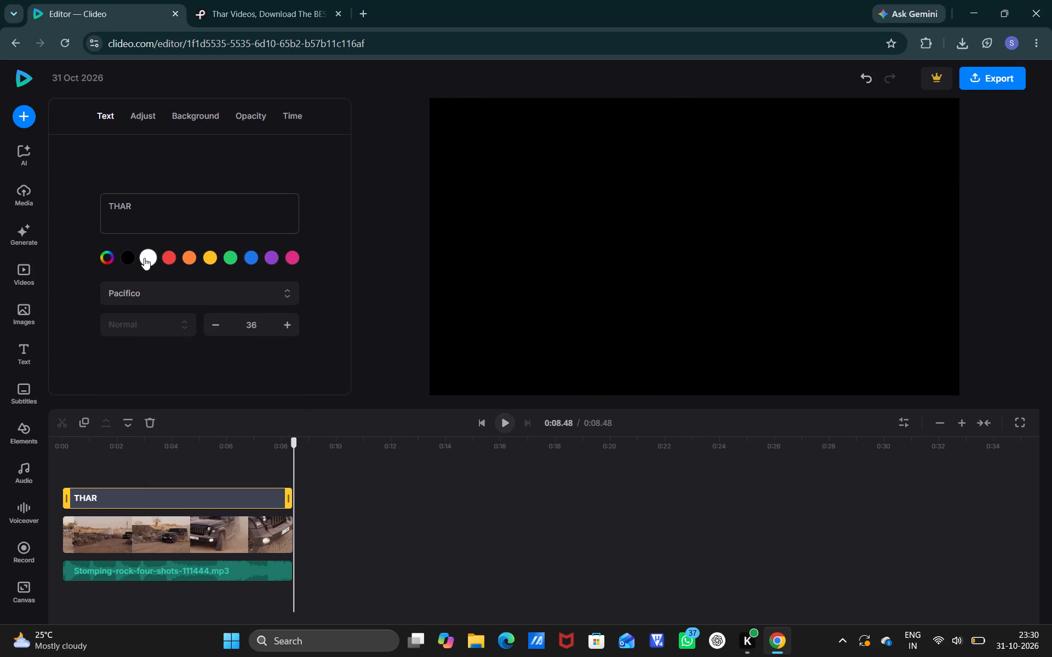
left_click(152, 286)
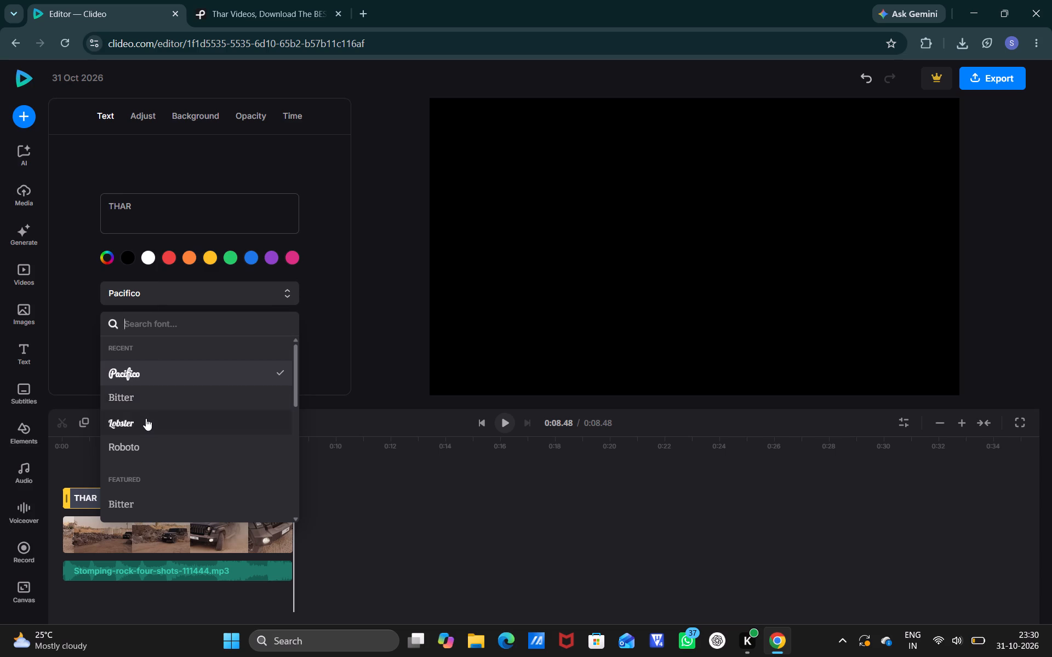
left_click(146, 418)
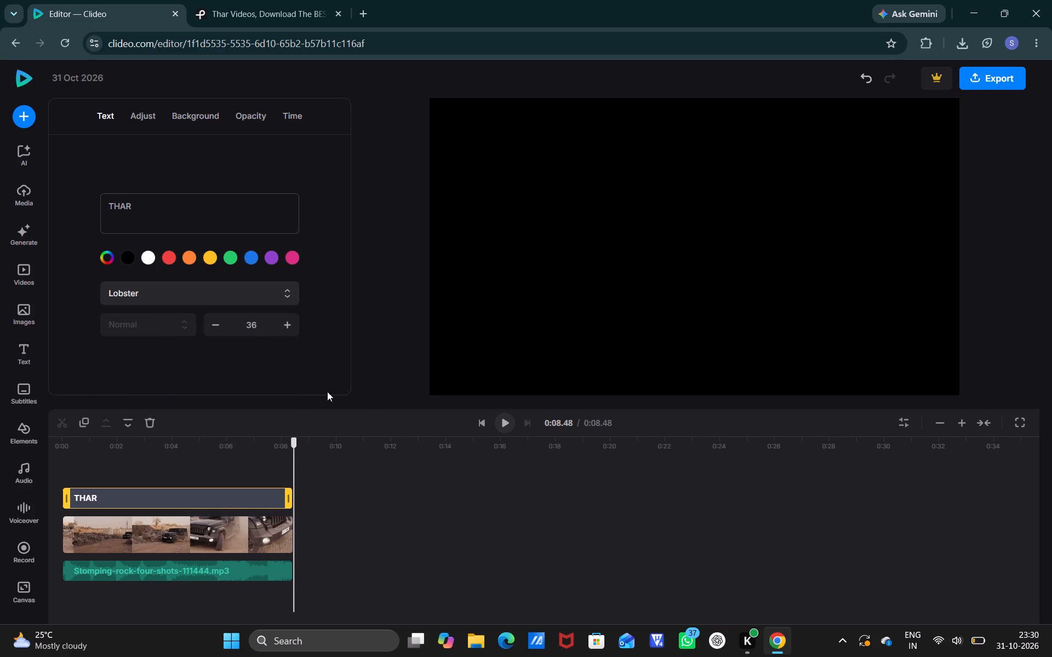
Play the video through to check the white Lobster THAR title over the jeep footage.
left_click(508, 429)
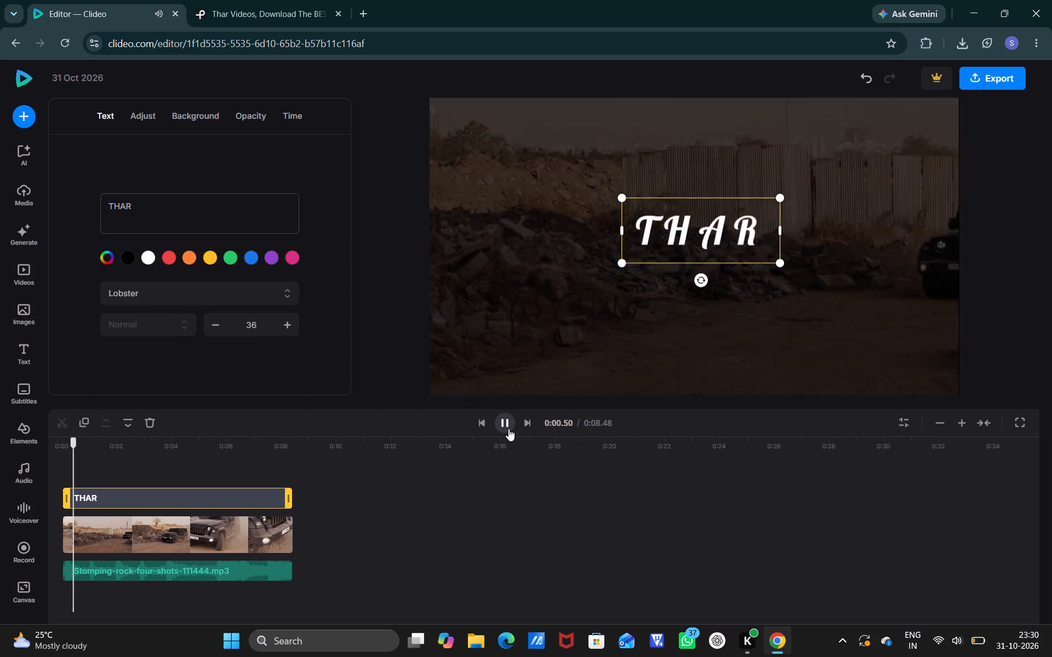
left_click(508, 429)
left_click(508, 429)
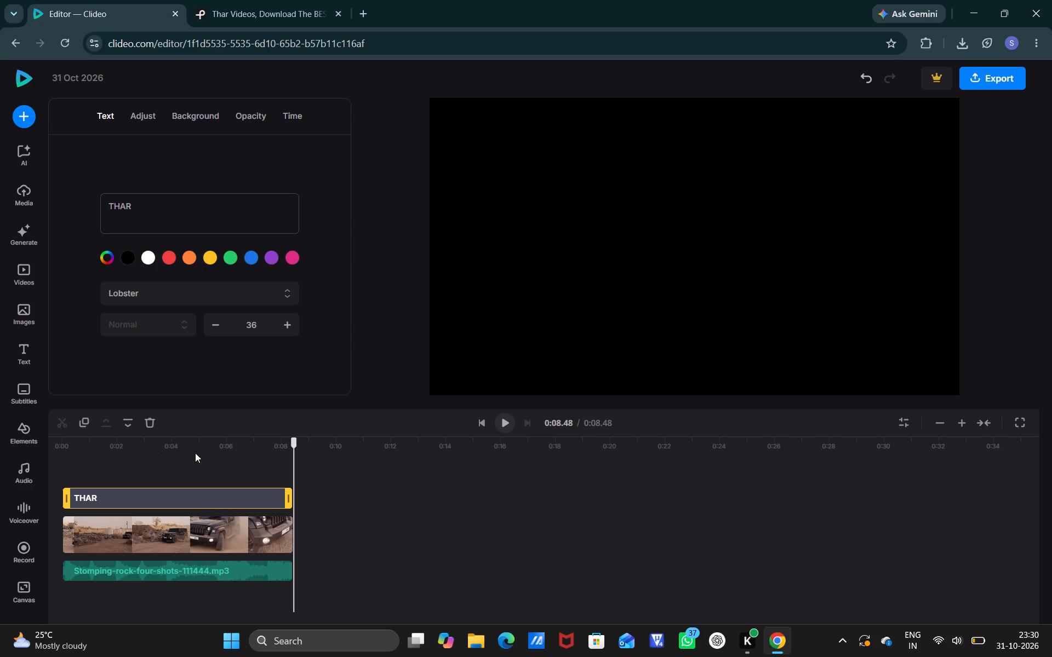
Adjust the THAR title's line height to 0.7 and letter spacing to 100.
left_click(138, 129)
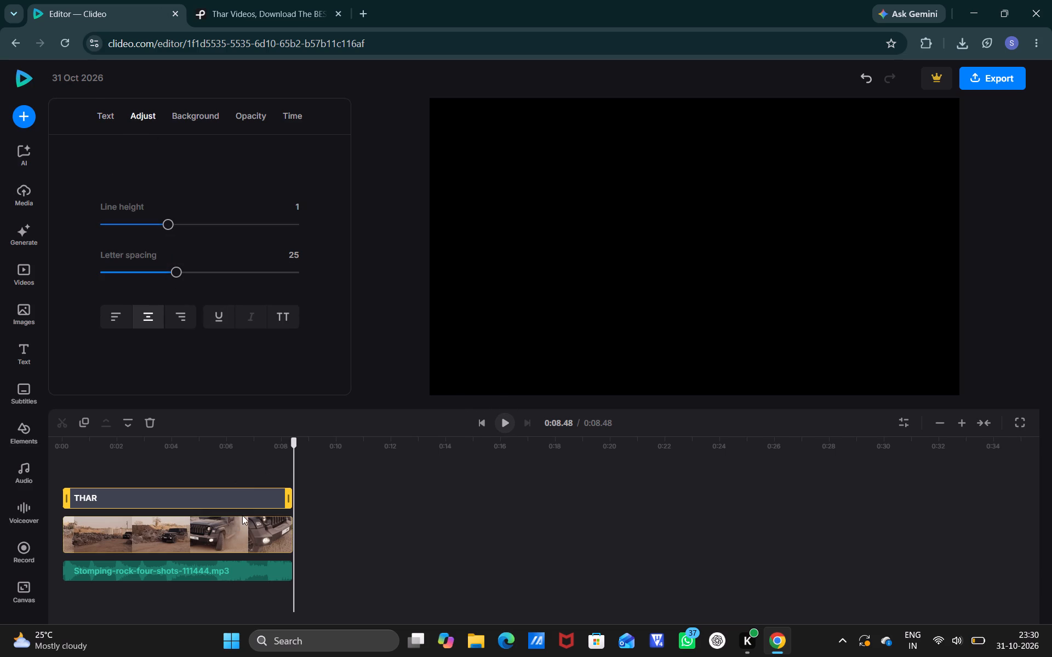
left_click_drag(291, 477, 210, 479)
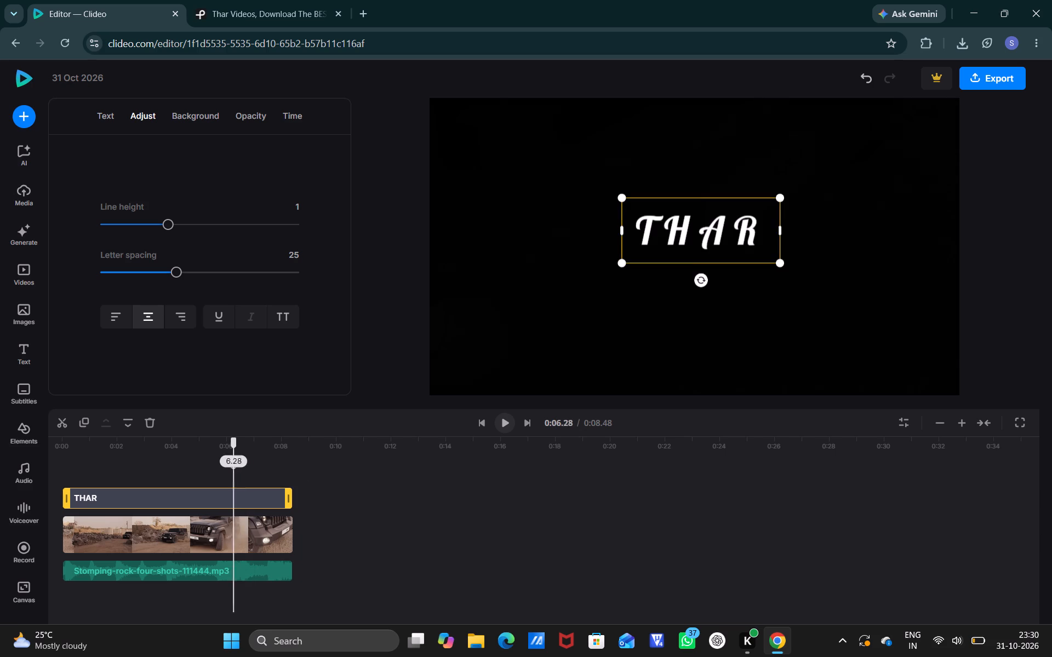
left_click_drag(210, 479, 191, 479)
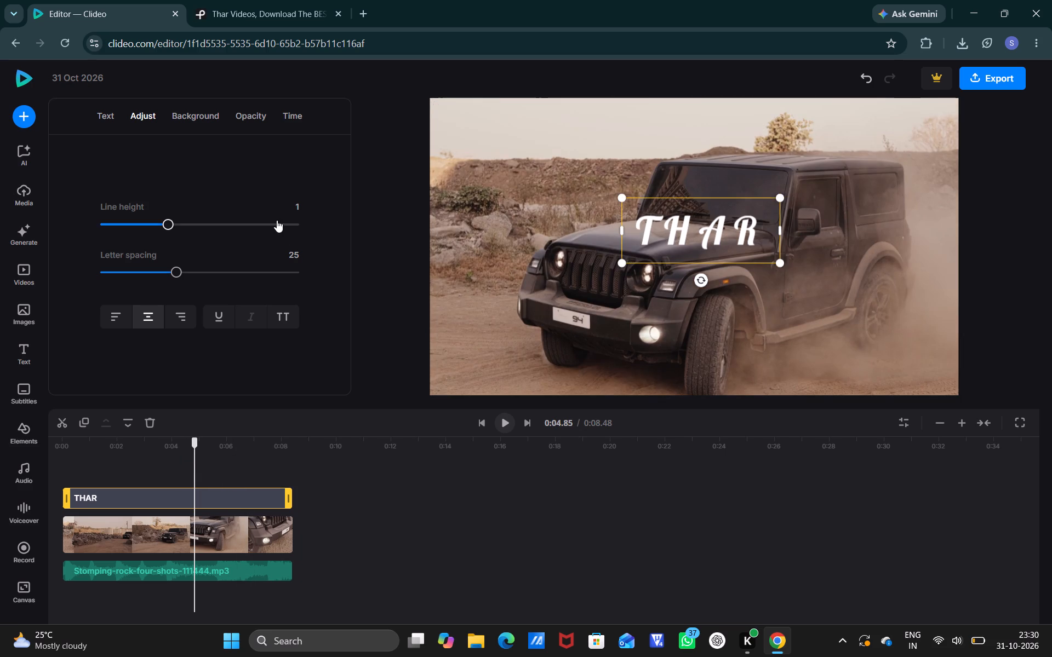
left_click_drag(168, 219, 174, 227)
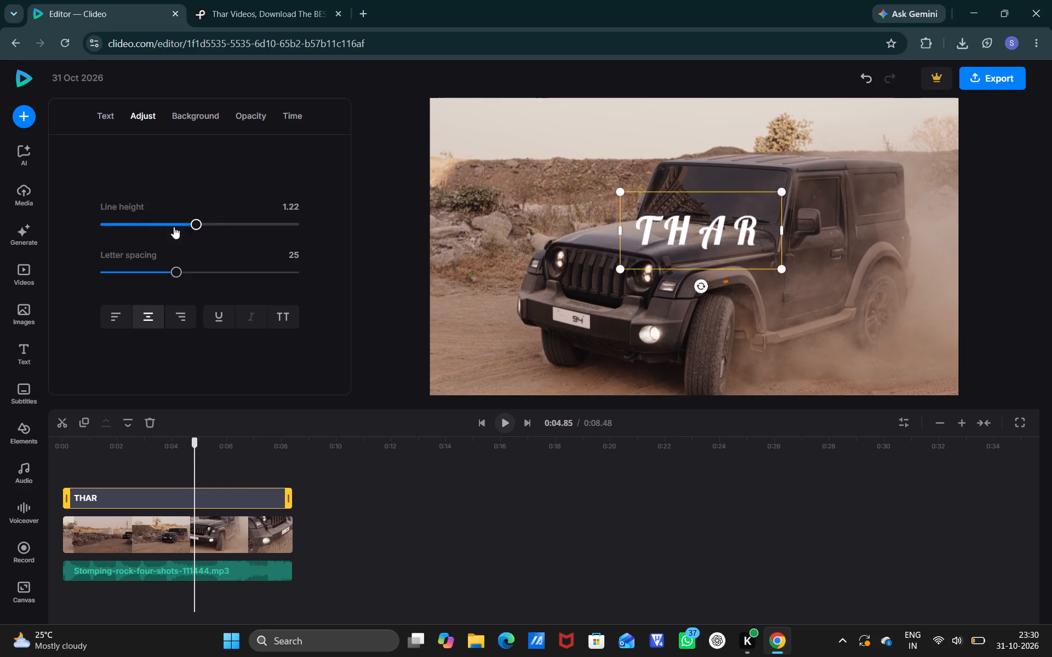
left_click_drag(174, 227, 131, 228)
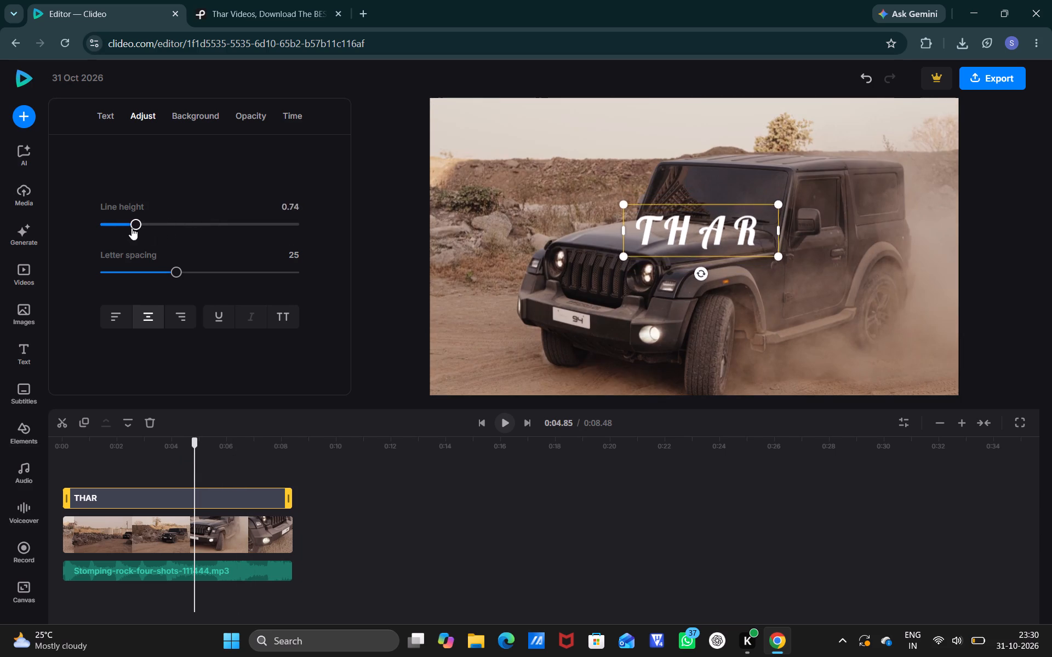
left_click_drag(131, 228, 131, 230)
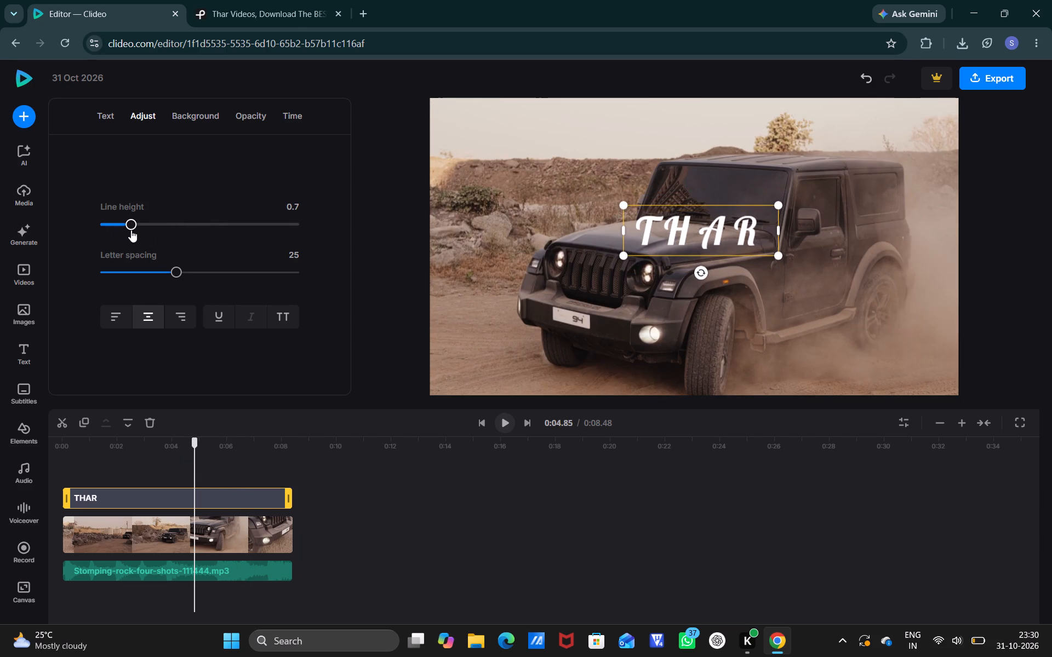
left_click_drag(173, 271, 130, 278)
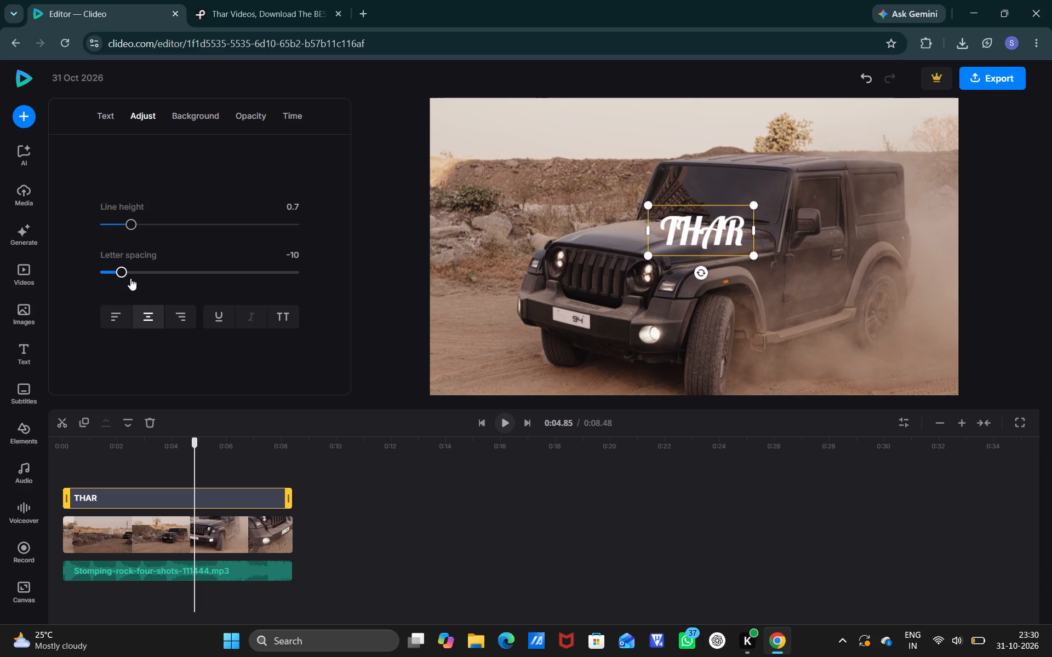
left_click_drag(130, 278, 308, 303)
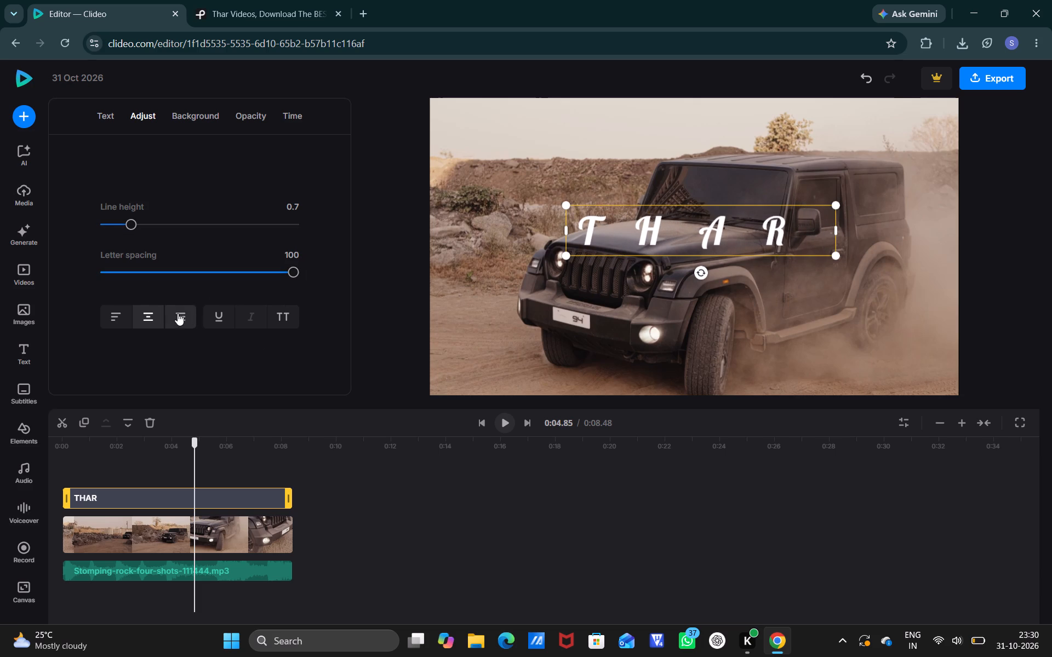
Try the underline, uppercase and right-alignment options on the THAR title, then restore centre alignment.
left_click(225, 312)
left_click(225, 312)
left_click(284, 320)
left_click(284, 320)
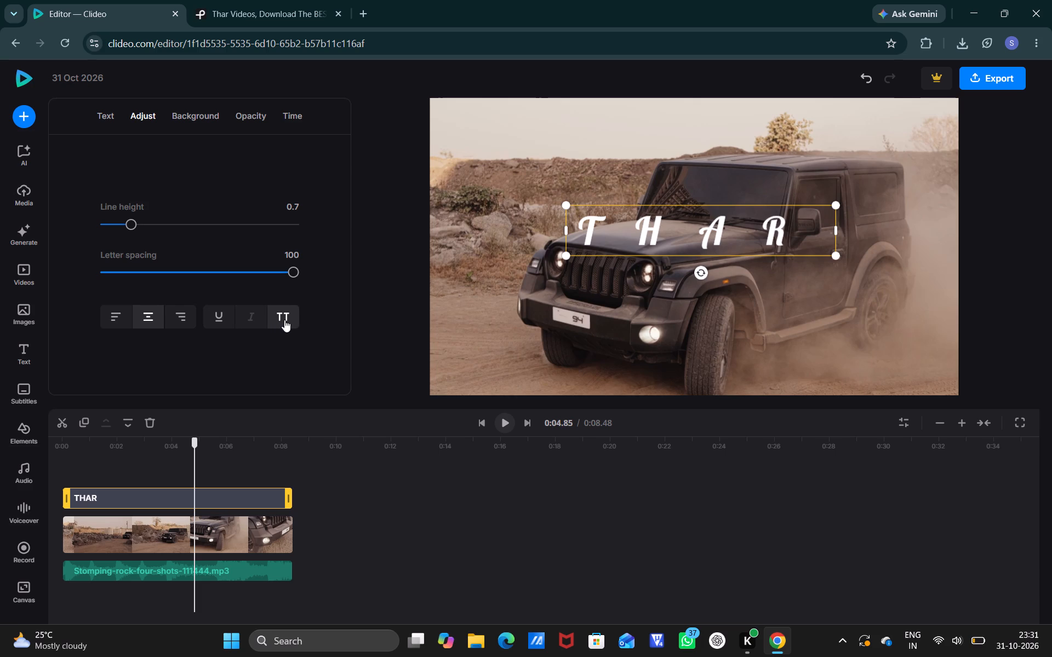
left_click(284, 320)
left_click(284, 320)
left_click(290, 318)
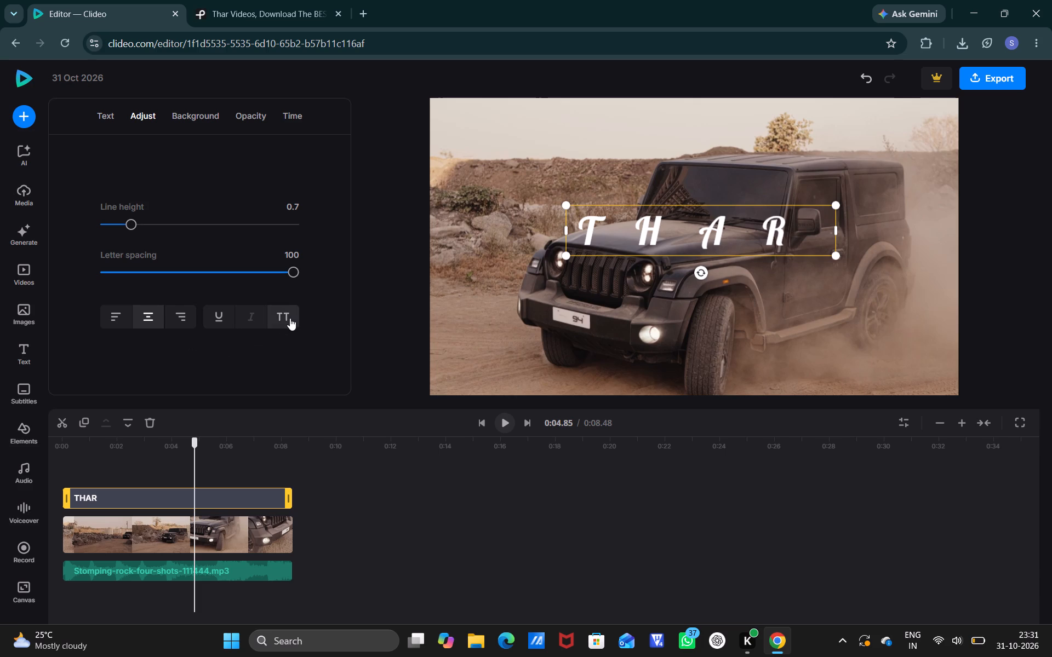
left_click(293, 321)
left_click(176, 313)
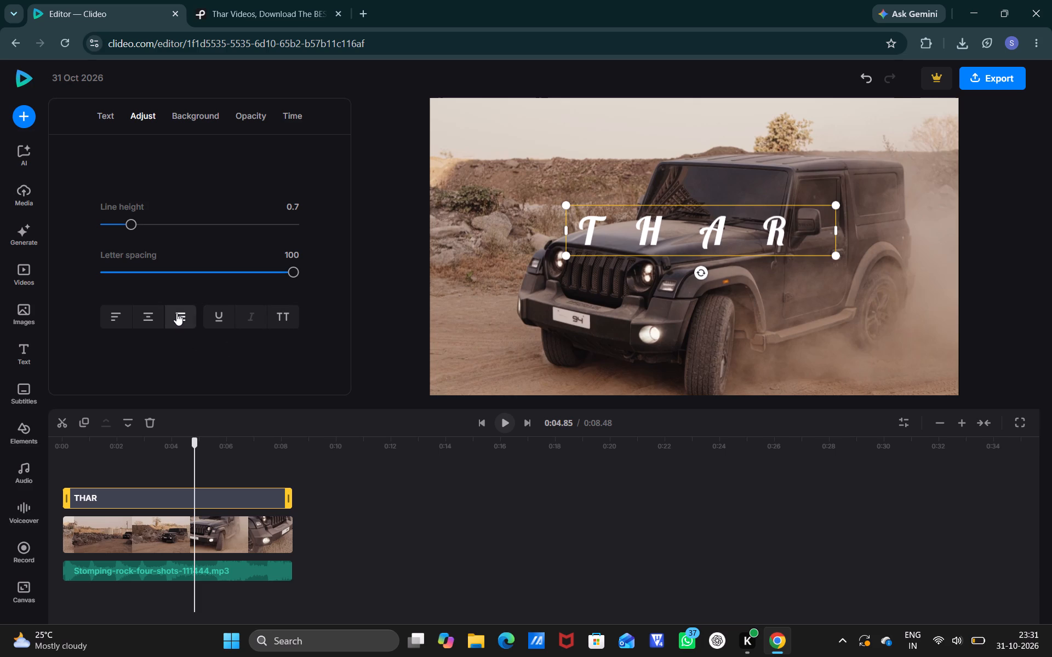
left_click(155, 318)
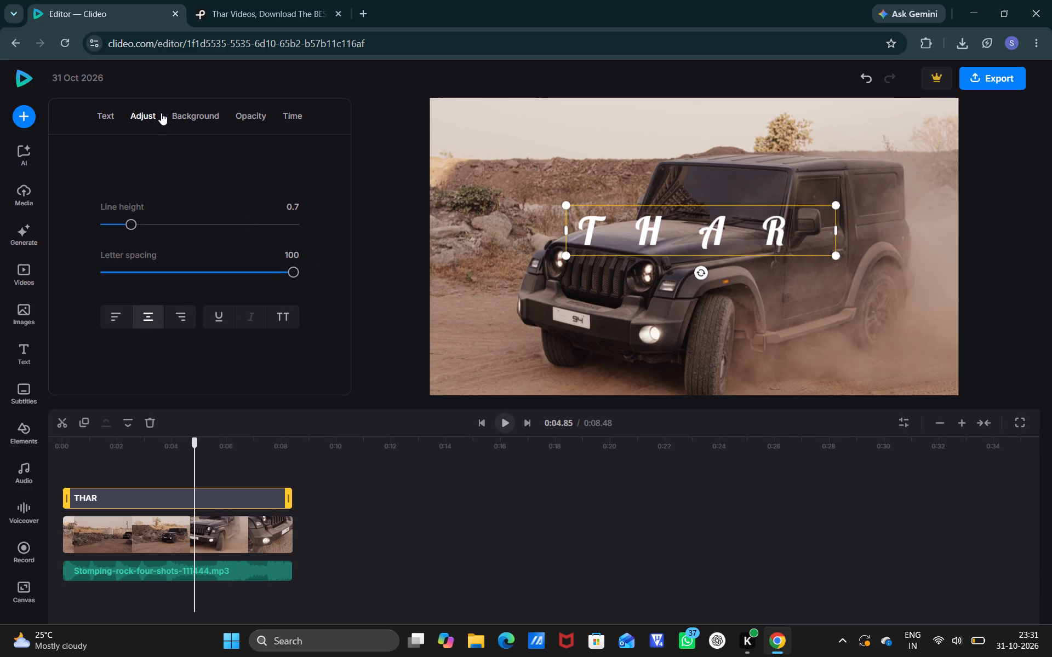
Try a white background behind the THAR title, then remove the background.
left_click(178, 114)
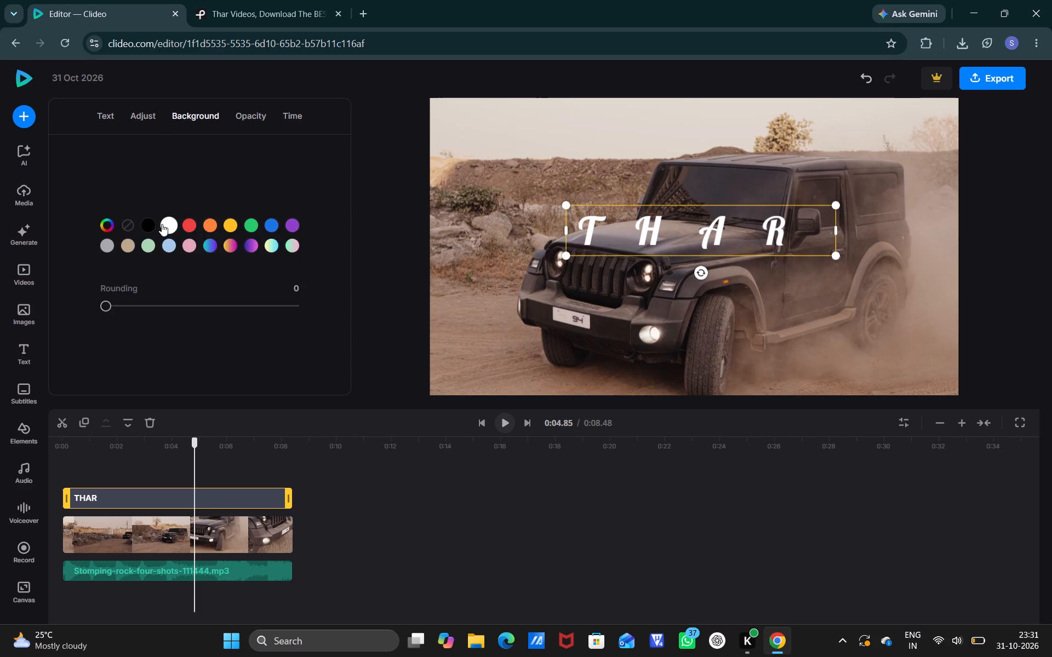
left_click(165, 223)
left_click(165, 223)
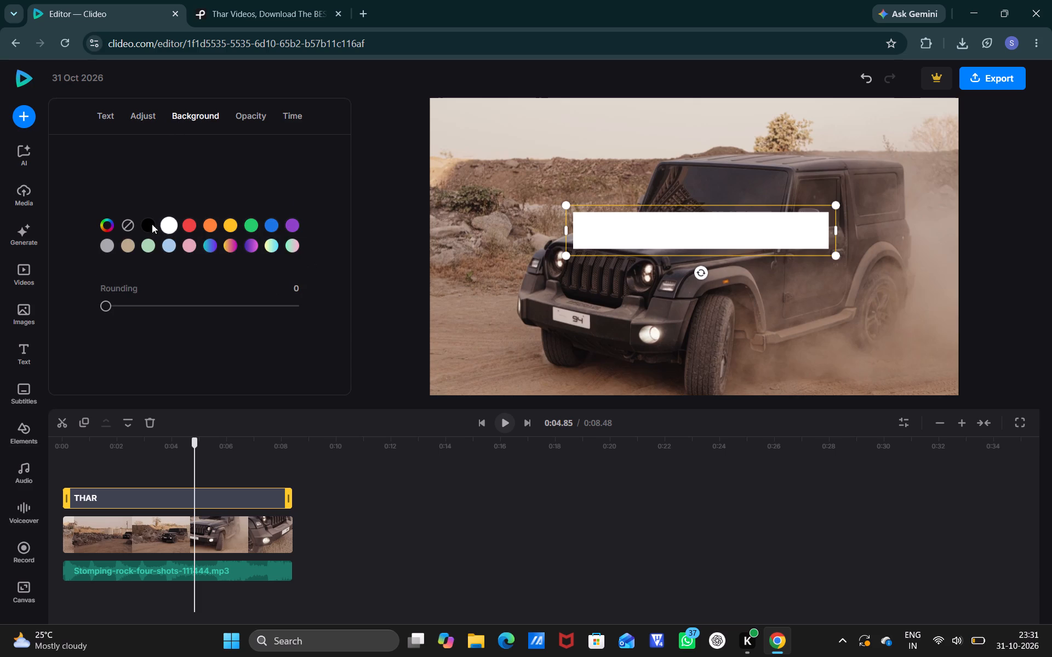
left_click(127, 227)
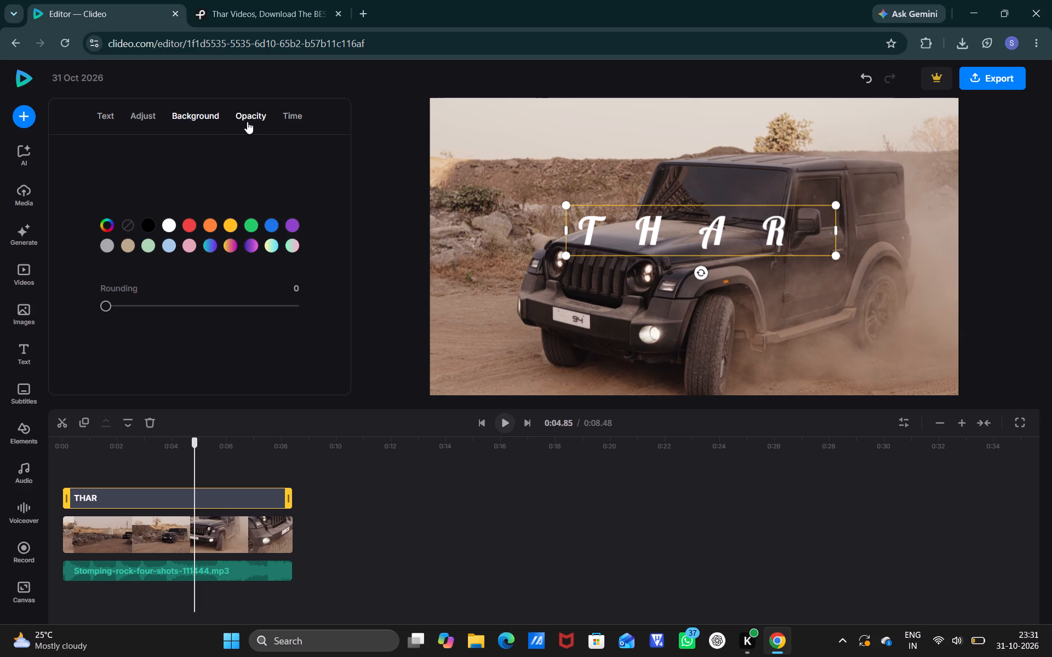
Reduce the THAR title's opacity to 64%.
left_click(247, 122)
left_click_drag(293, 273, 175, 297)
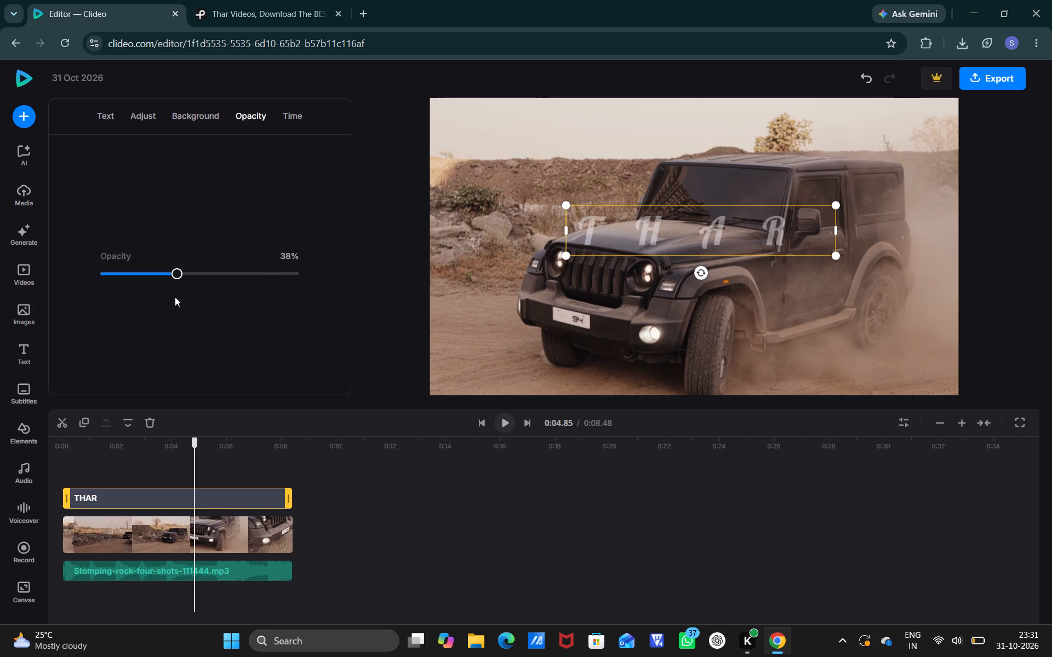
left_click_drag(175, 297, 215, 303)
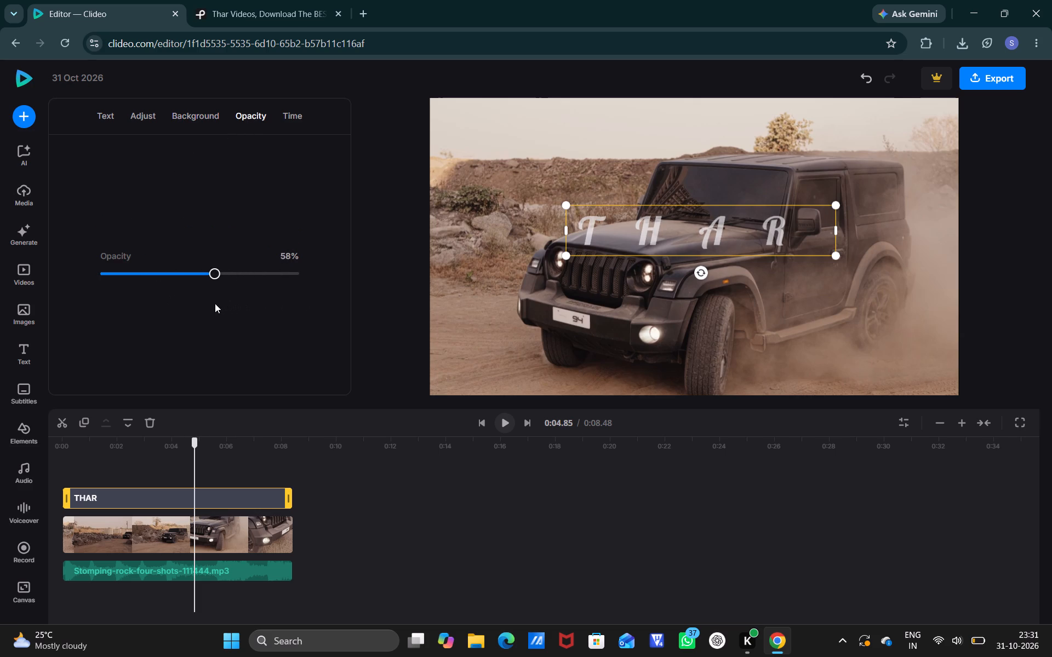
left_click_drag(215, 303, 225, 305)
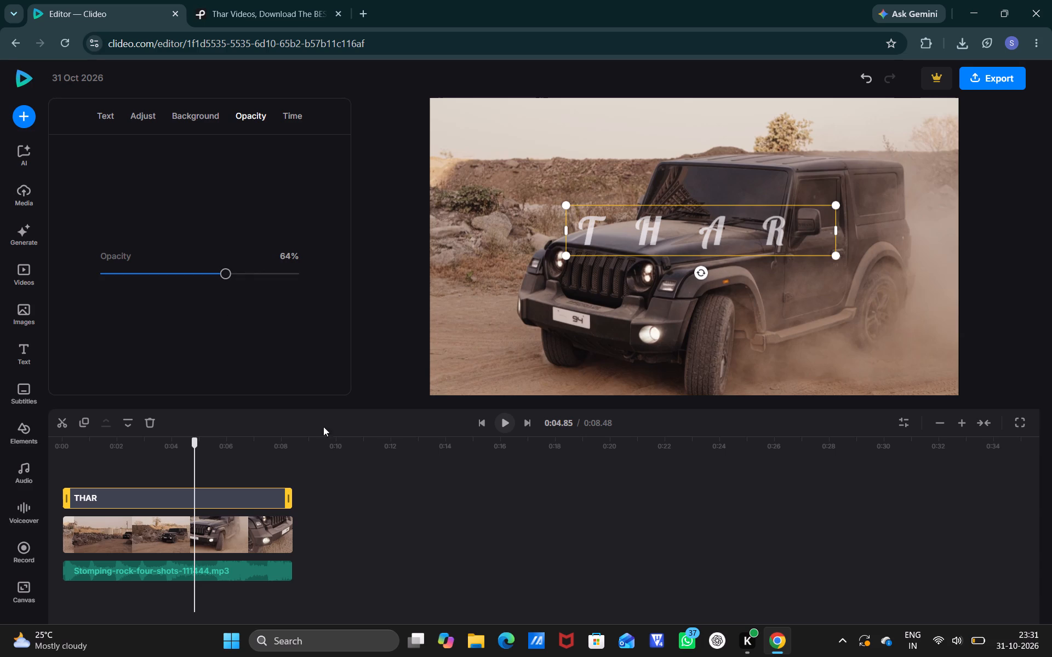
Play the video to check how the widely spaced, semi-transparent THAR title looks over the footage.
left_click(500, 424)
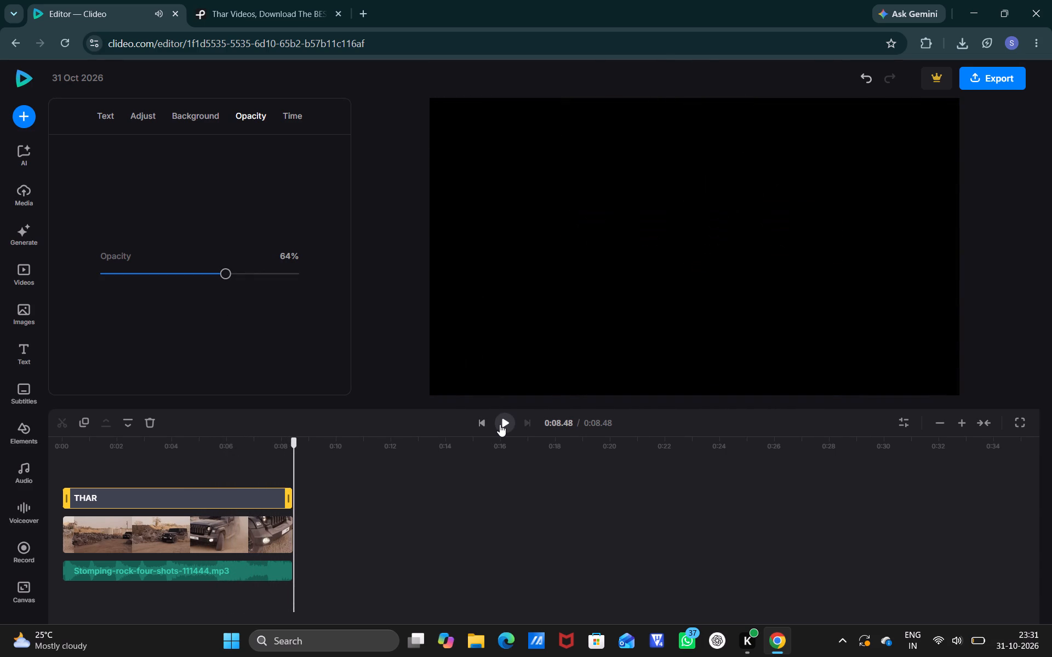
left_click(500, 424)
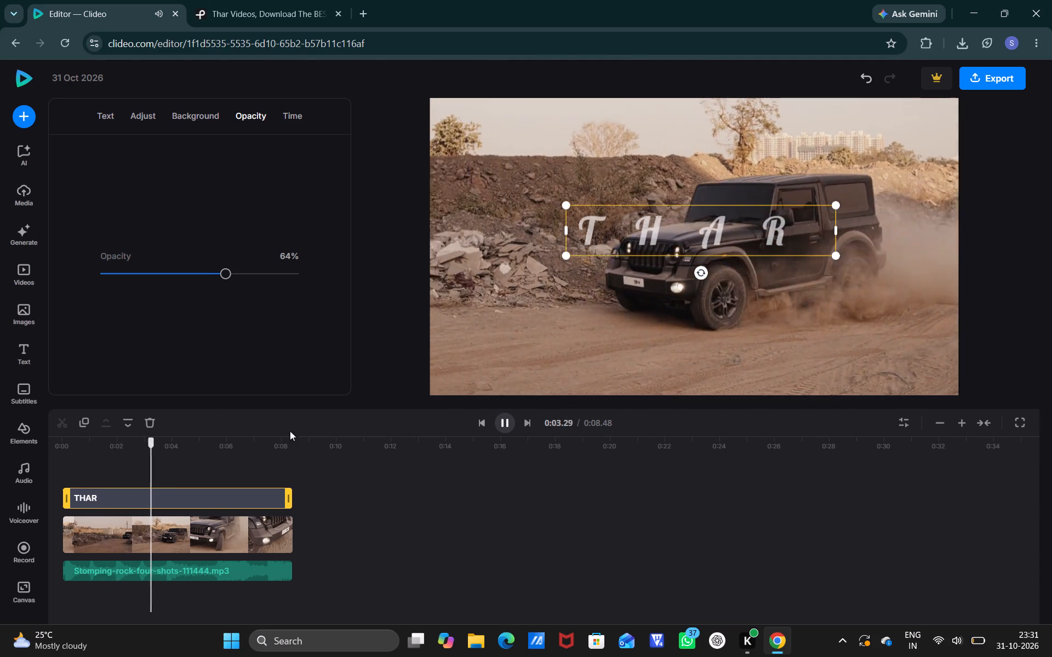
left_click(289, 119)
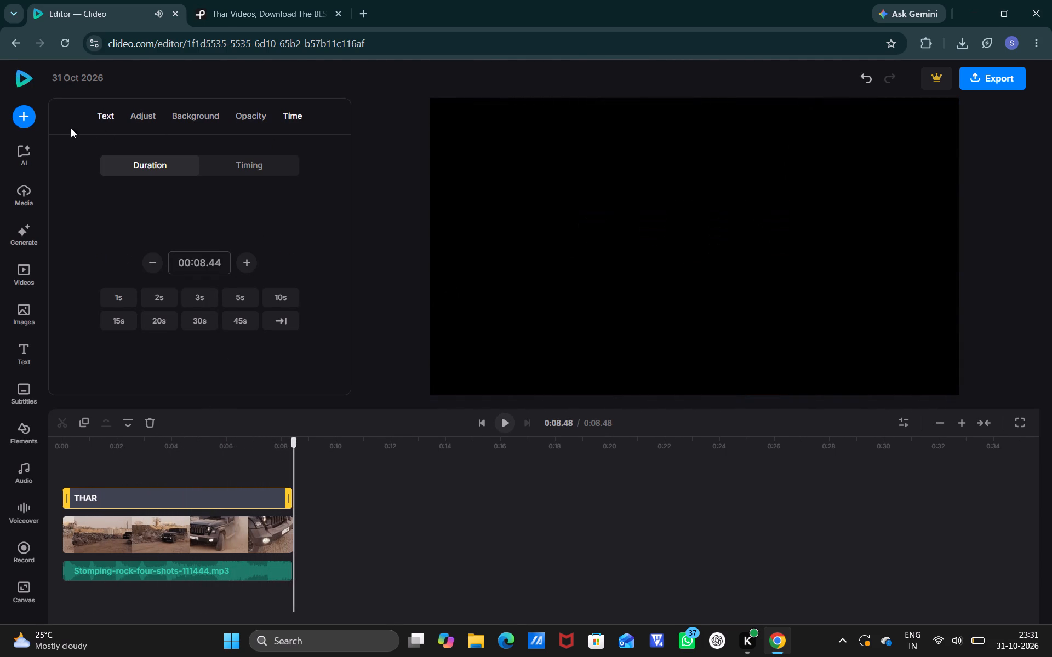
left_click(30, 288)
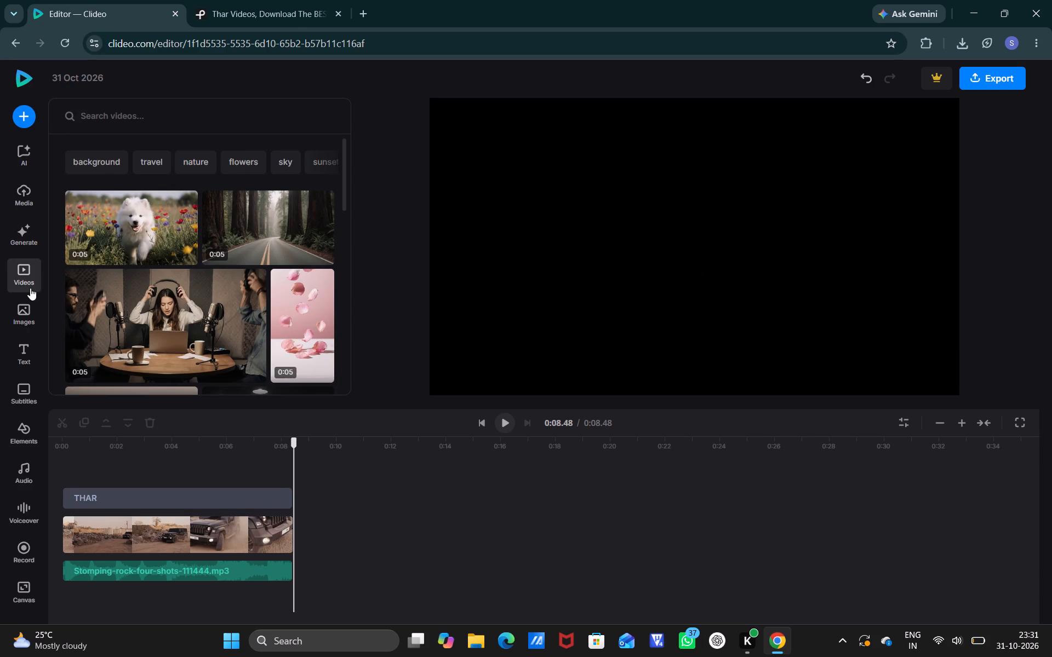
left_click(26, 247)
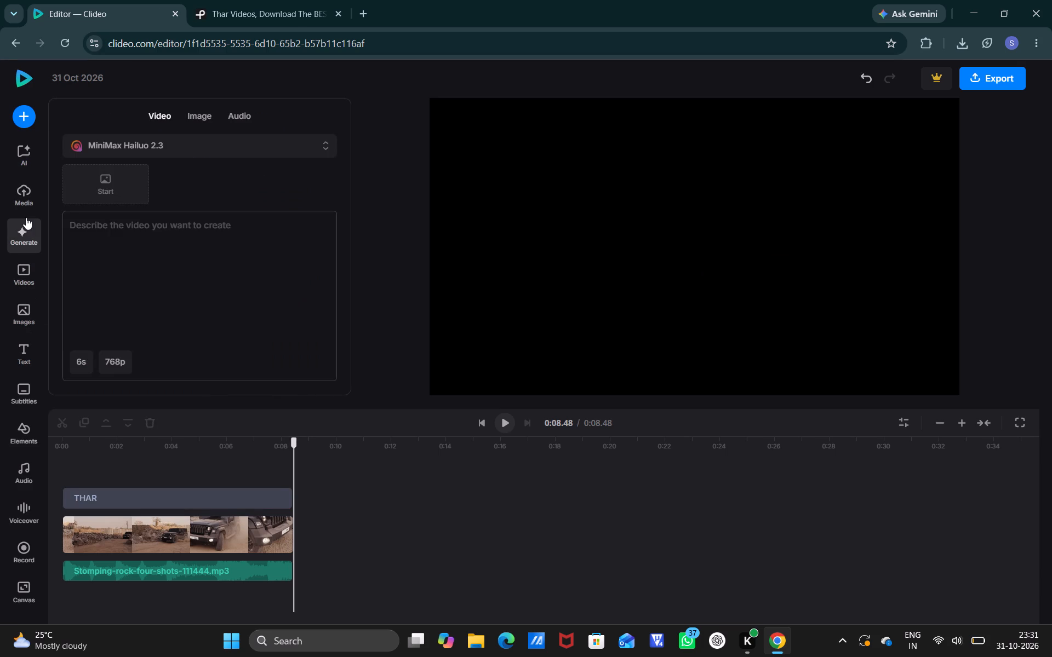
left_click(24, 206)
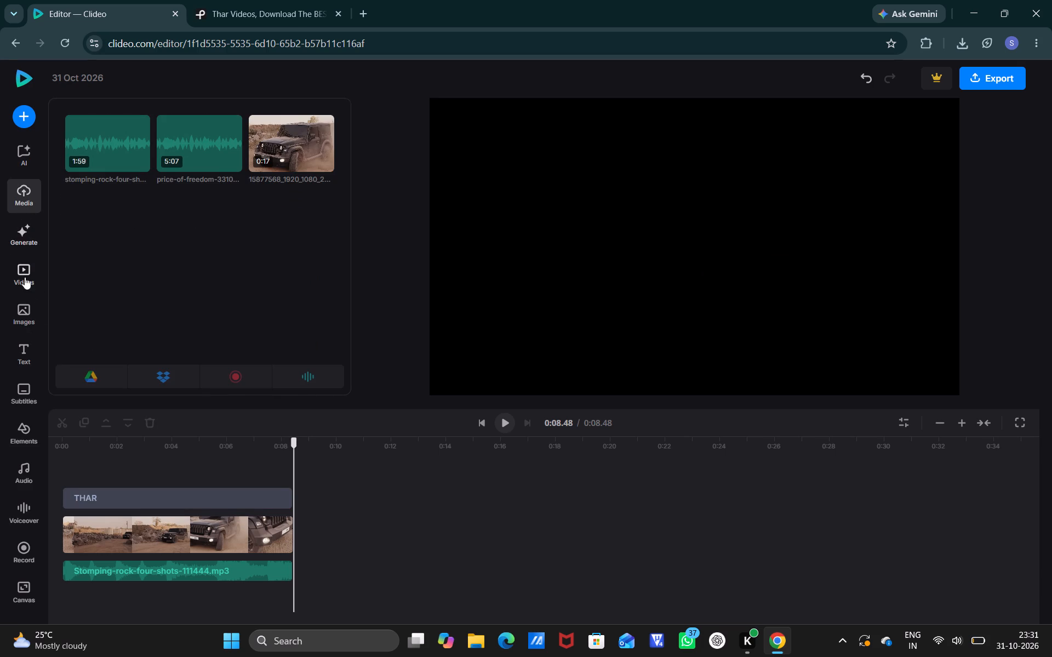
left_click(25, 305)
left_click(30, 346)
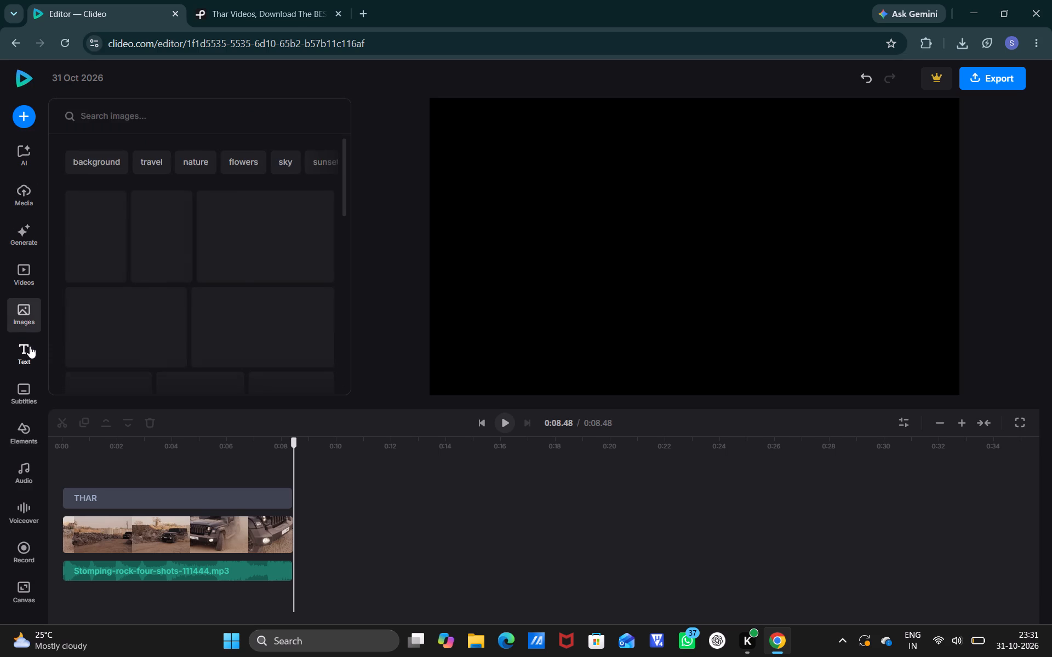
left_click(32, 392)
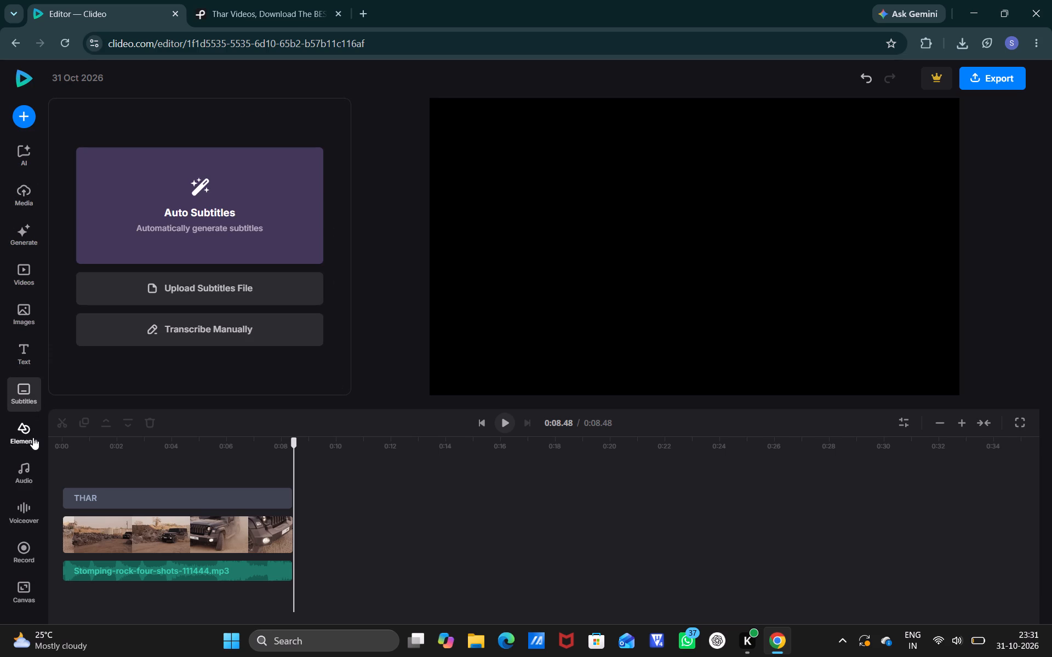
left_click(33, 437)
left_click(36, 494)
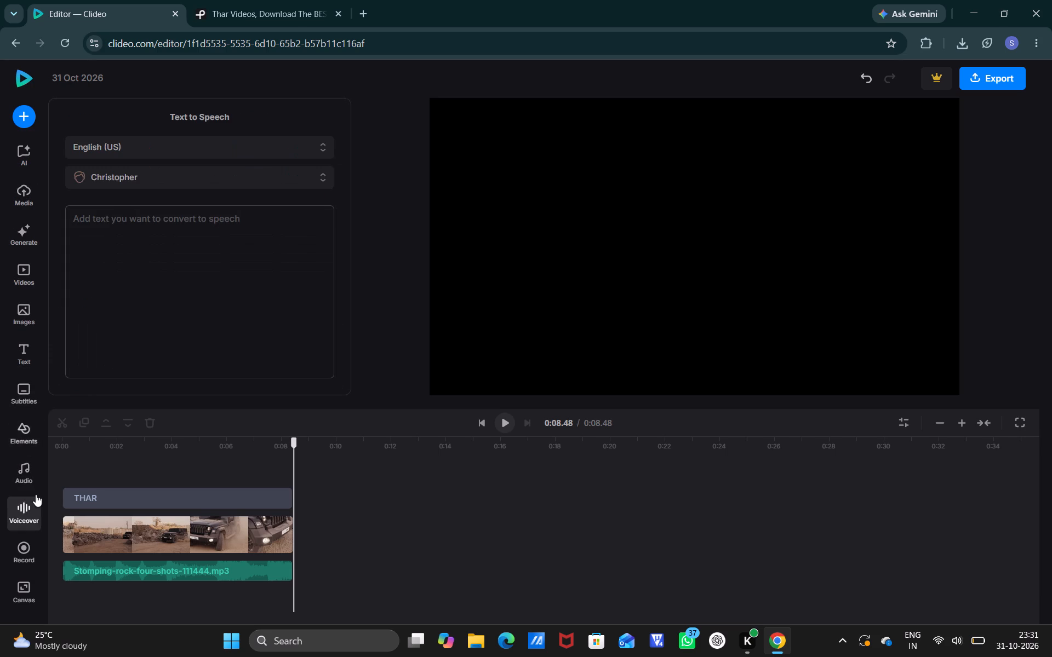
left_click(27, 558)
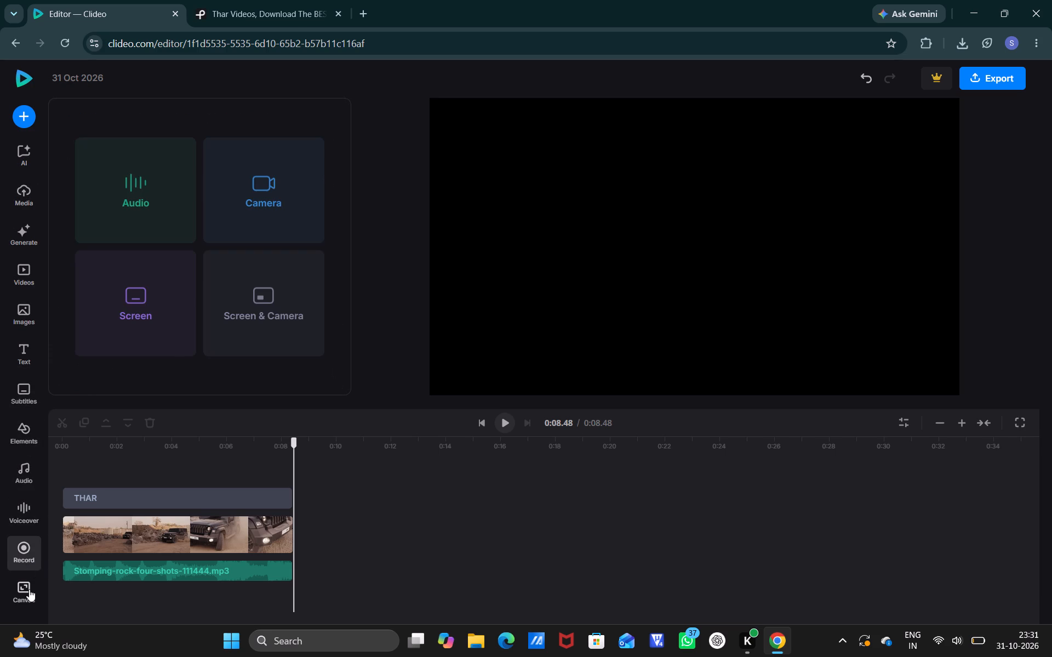
Try a yellow canvas background, then set it to the pink-to-purple gradient.
left_click(30, 591)
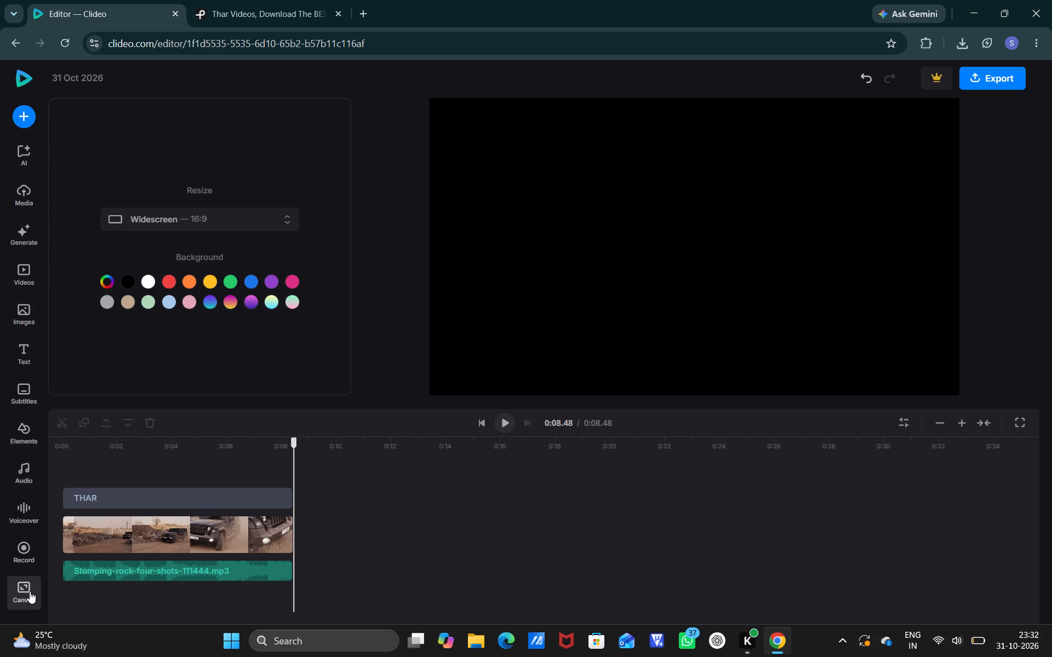
left_click(514, 428)
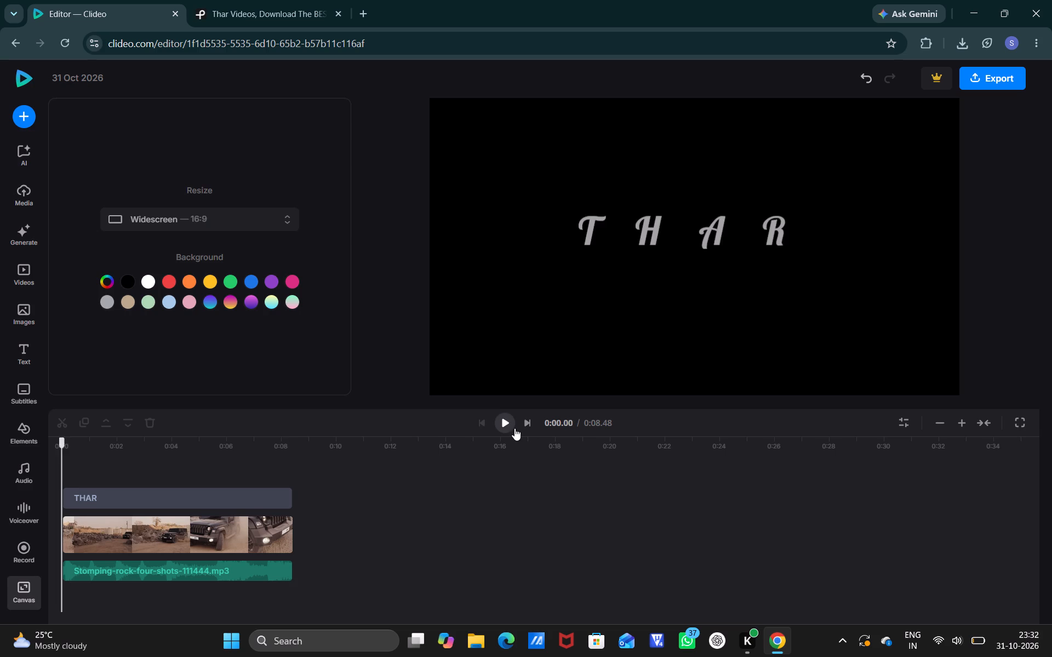
left_click(514, 428)
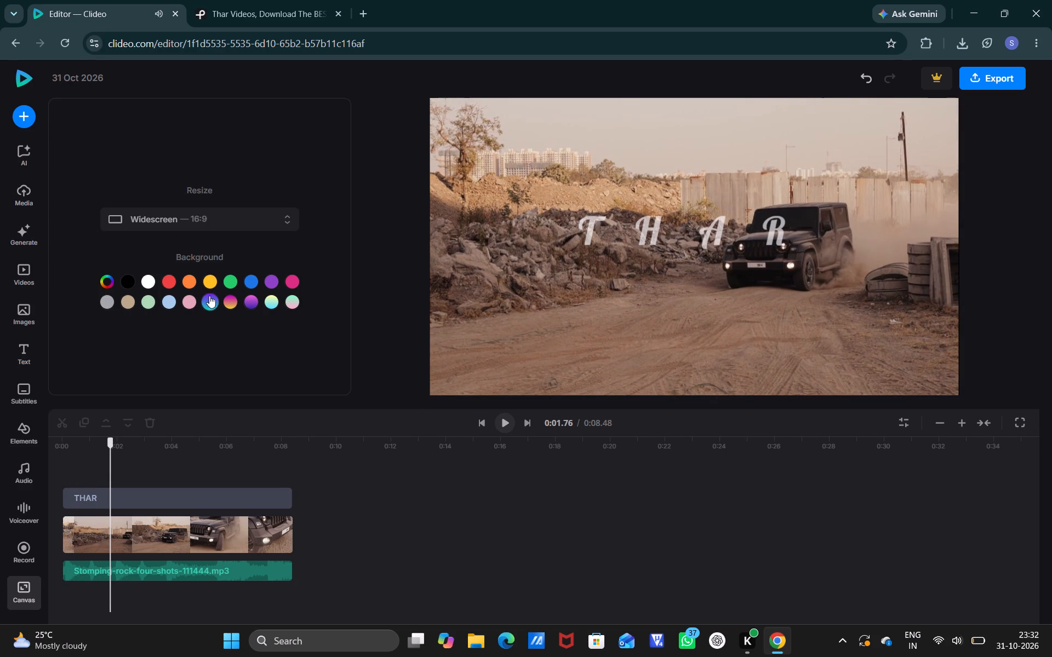
left_click(206, 280)
left_click(206, 280)
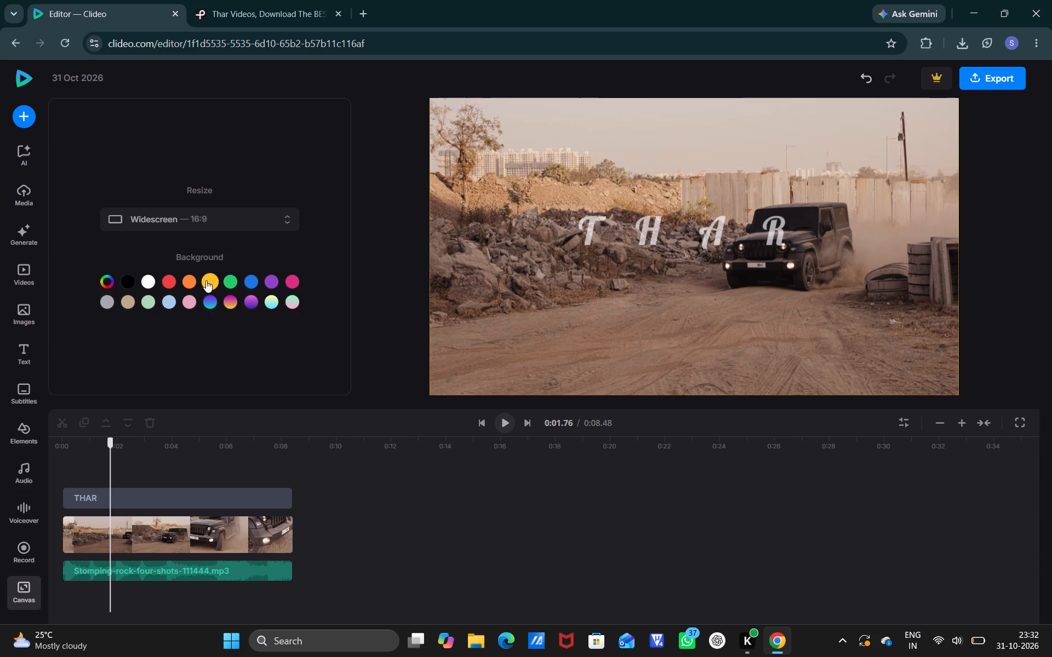
left_click(245, 301)
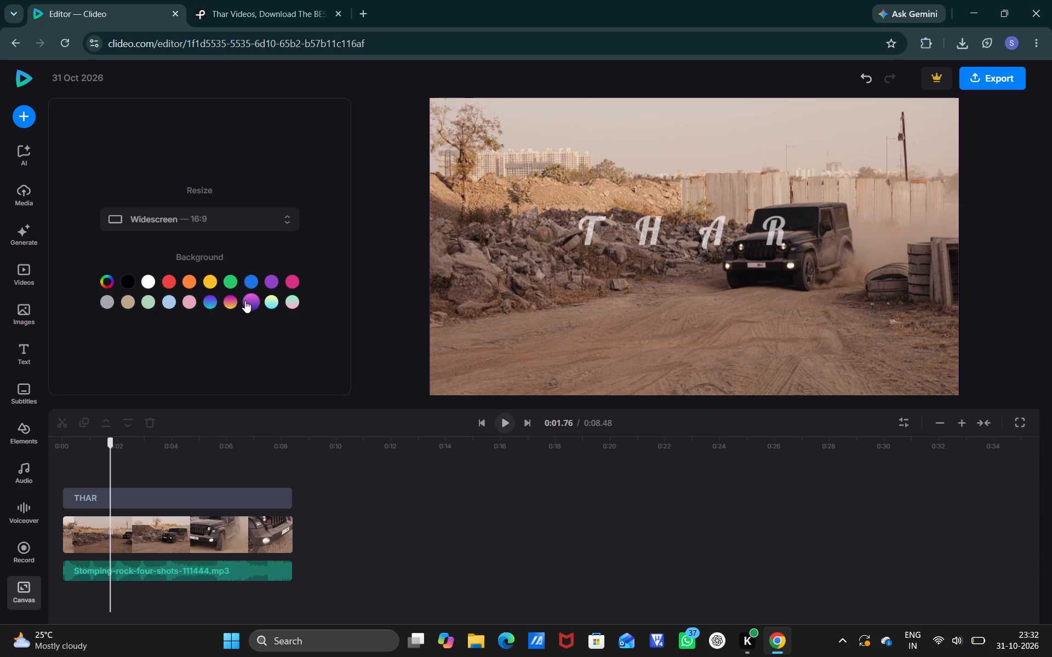
Try the YouTube Shorts 9:16 canvas size, then set the canvas to YouTube 16:9.
triple_click(285, 217)
left_click(285, 217)
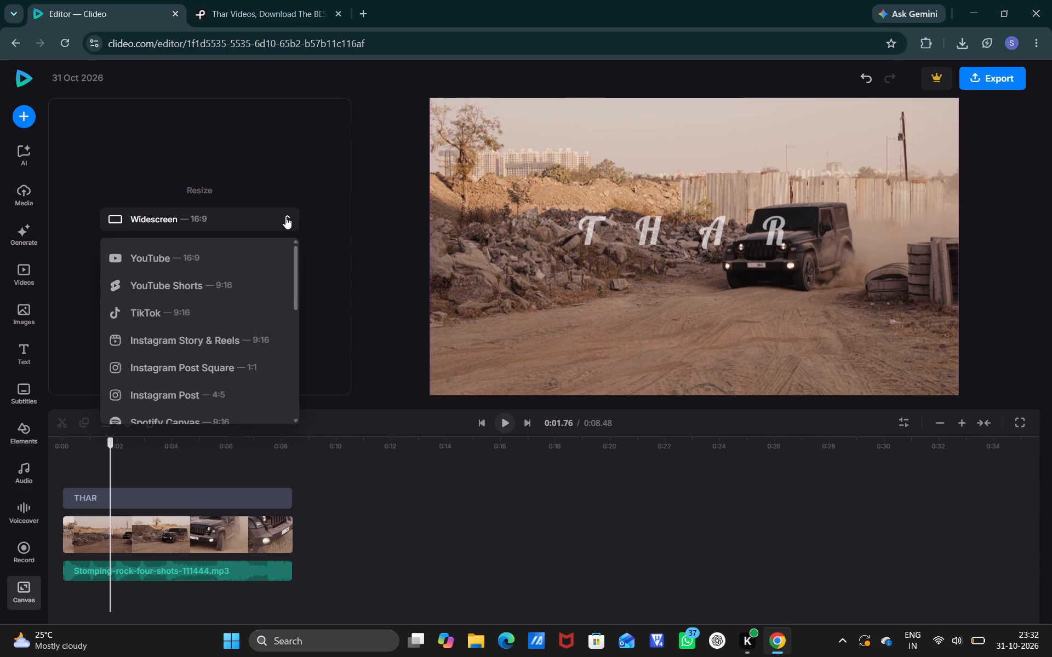
left_click(285, 217)
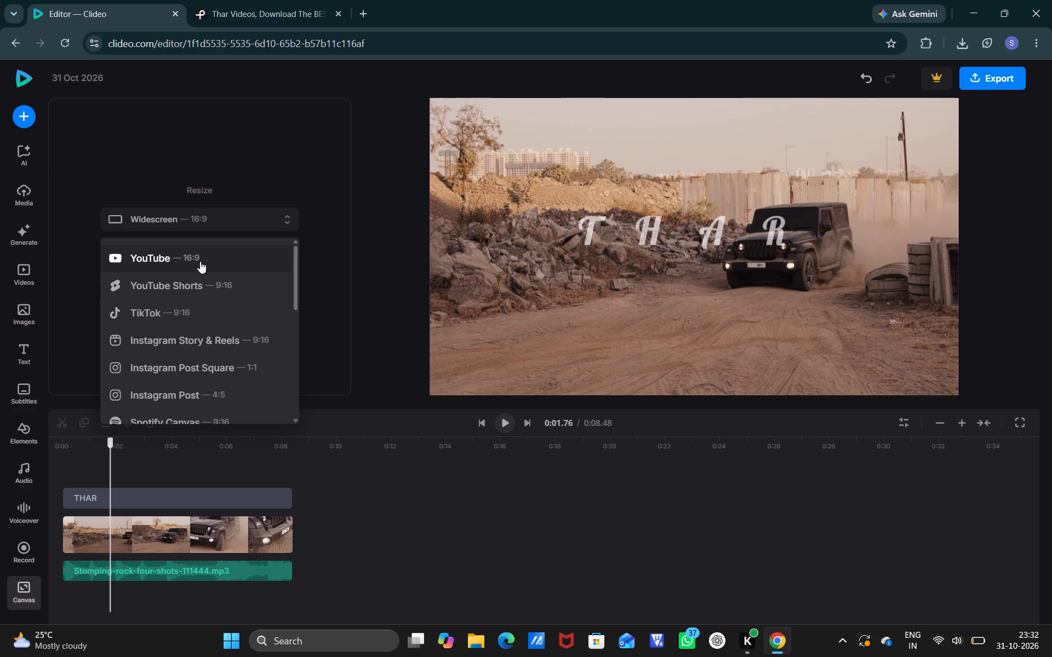
left_click(176, 281)
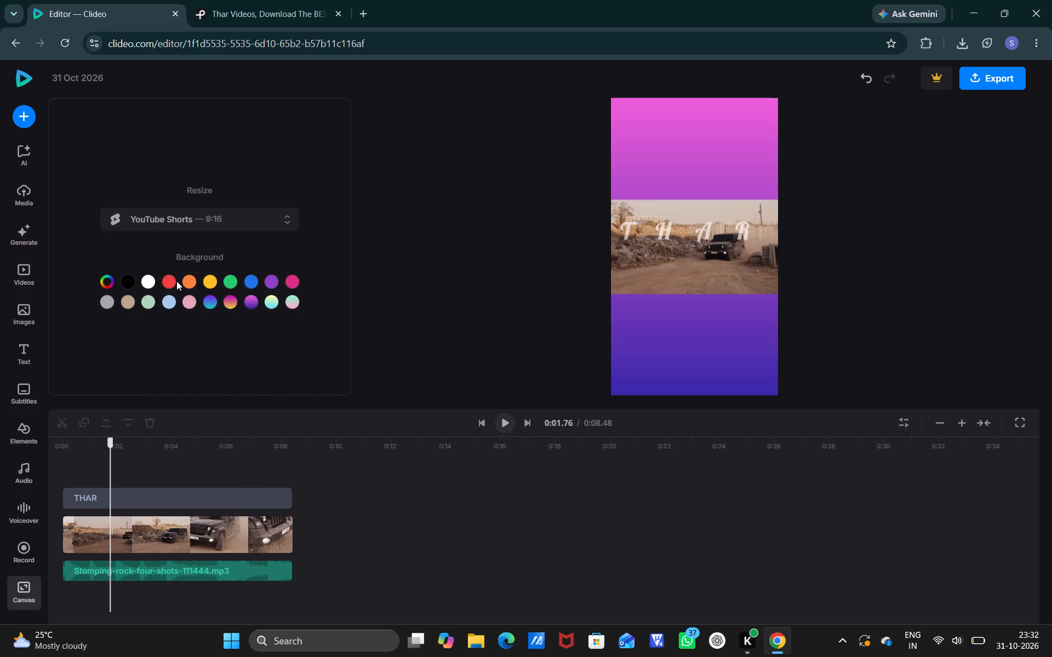
left_click(257, 223)
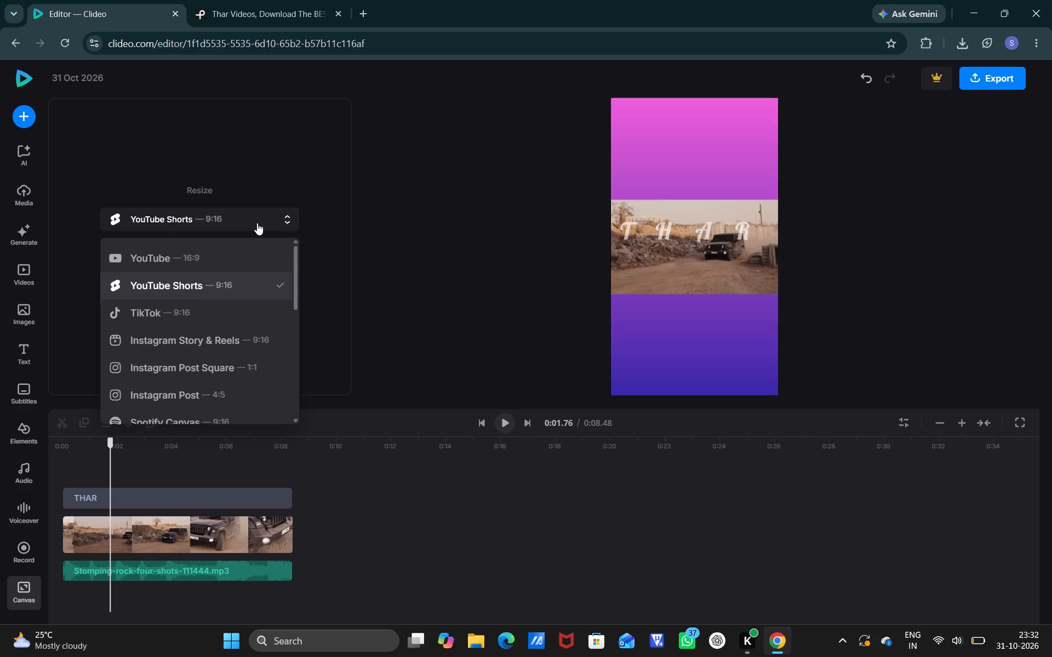
left_click(213, 264)
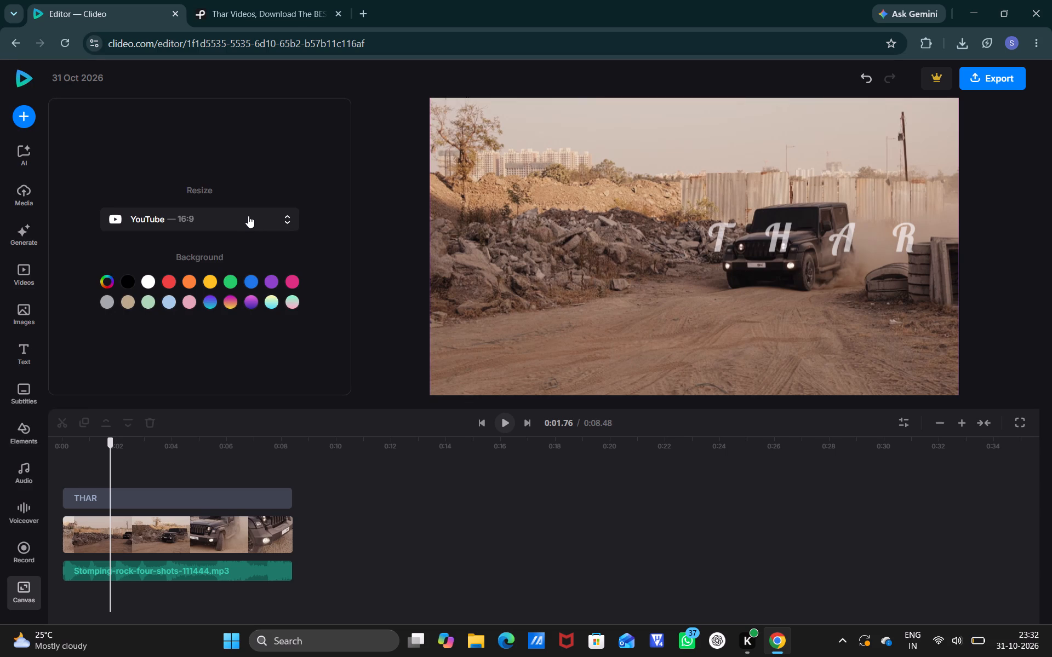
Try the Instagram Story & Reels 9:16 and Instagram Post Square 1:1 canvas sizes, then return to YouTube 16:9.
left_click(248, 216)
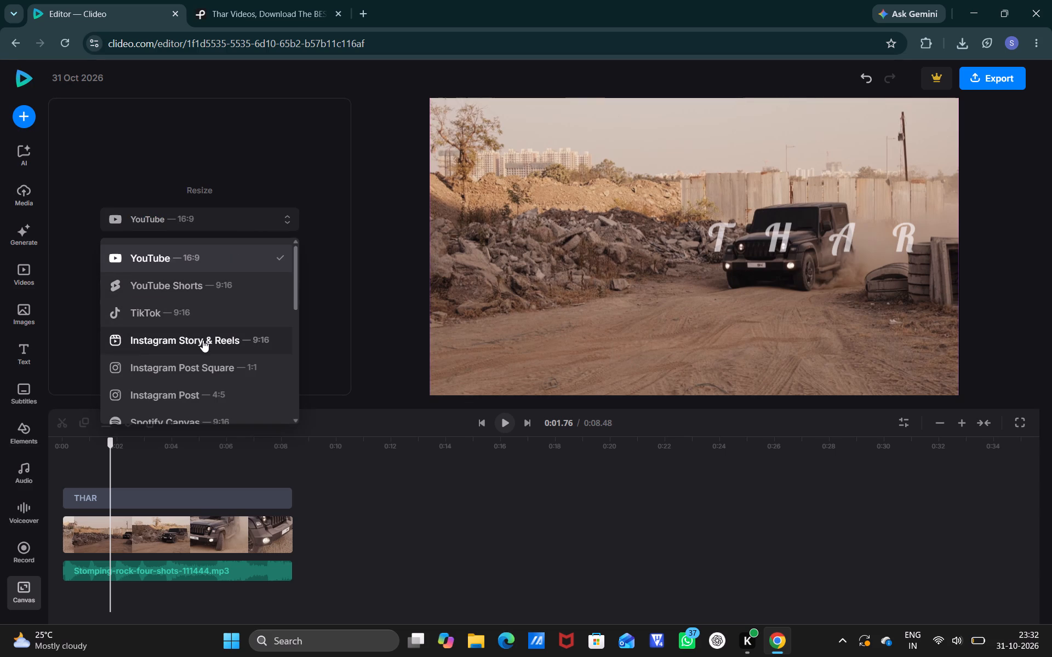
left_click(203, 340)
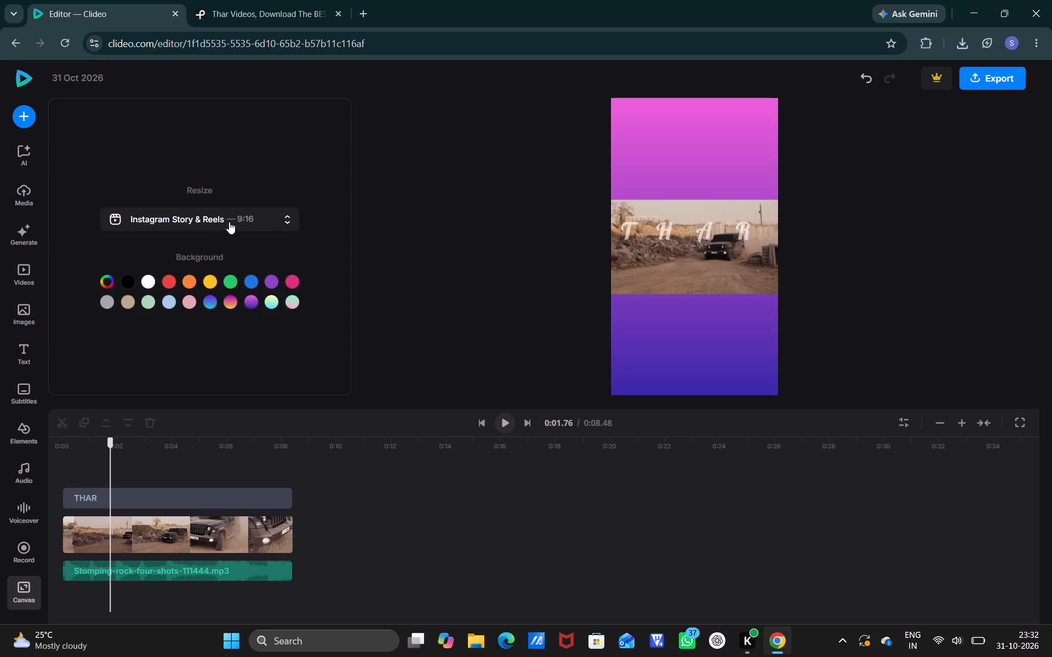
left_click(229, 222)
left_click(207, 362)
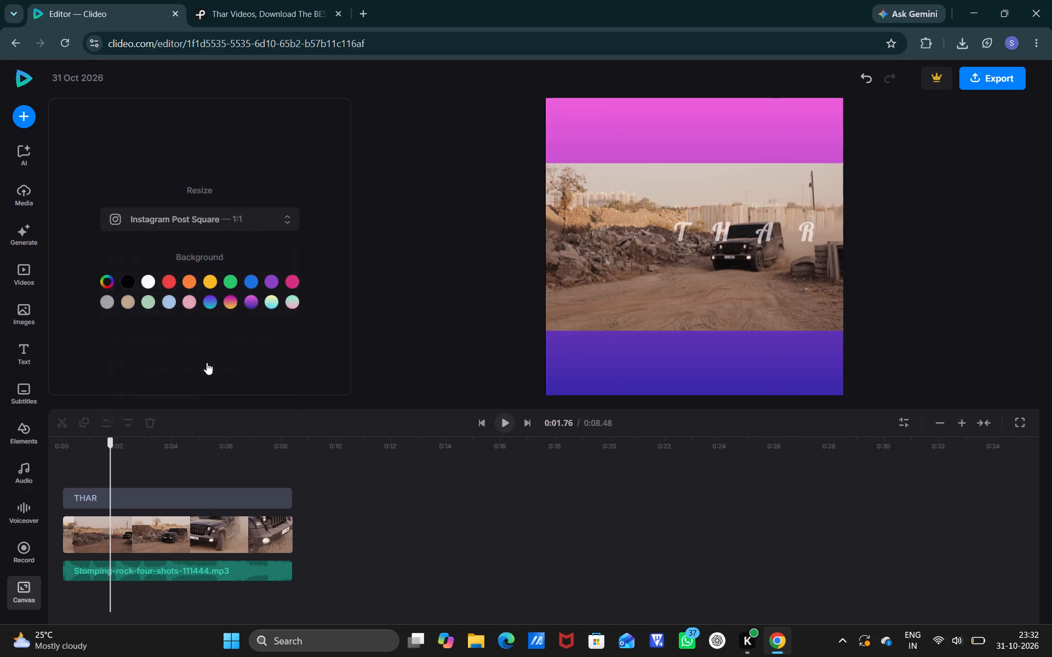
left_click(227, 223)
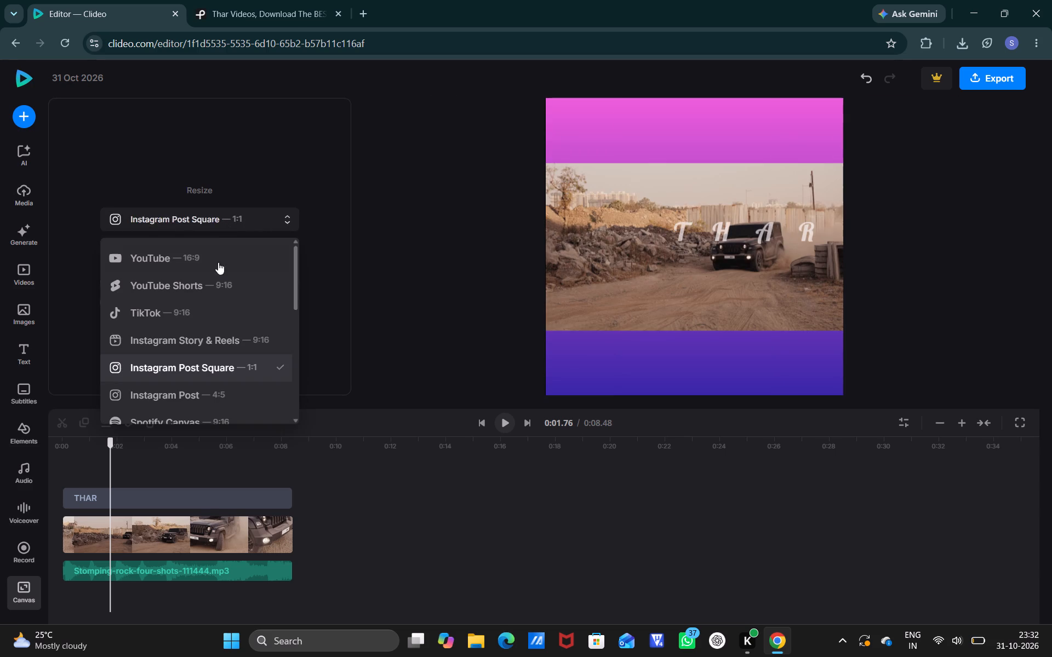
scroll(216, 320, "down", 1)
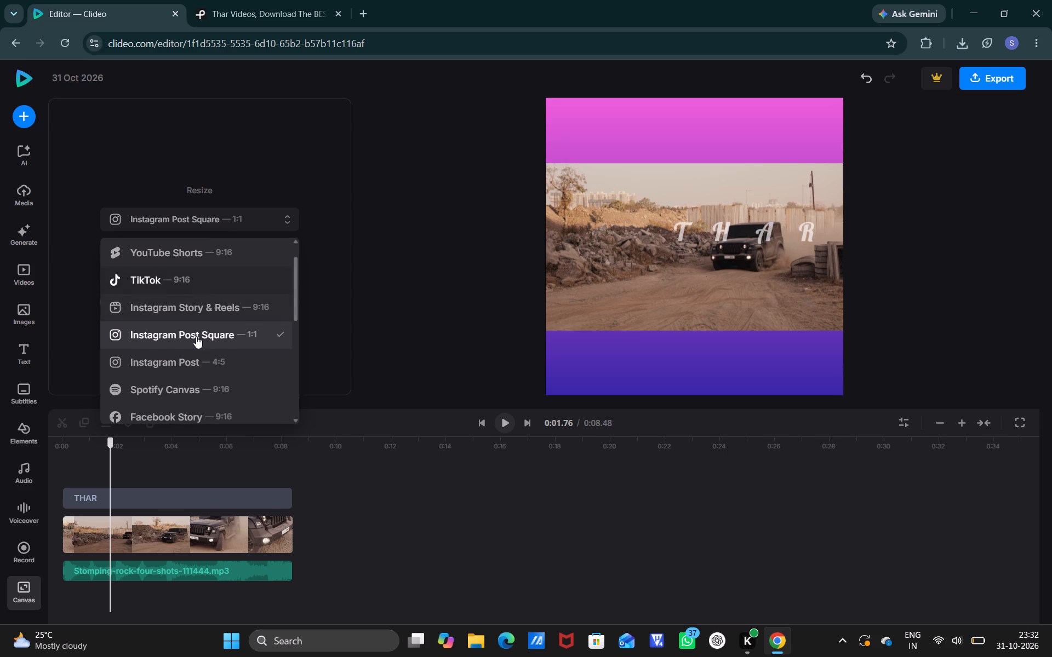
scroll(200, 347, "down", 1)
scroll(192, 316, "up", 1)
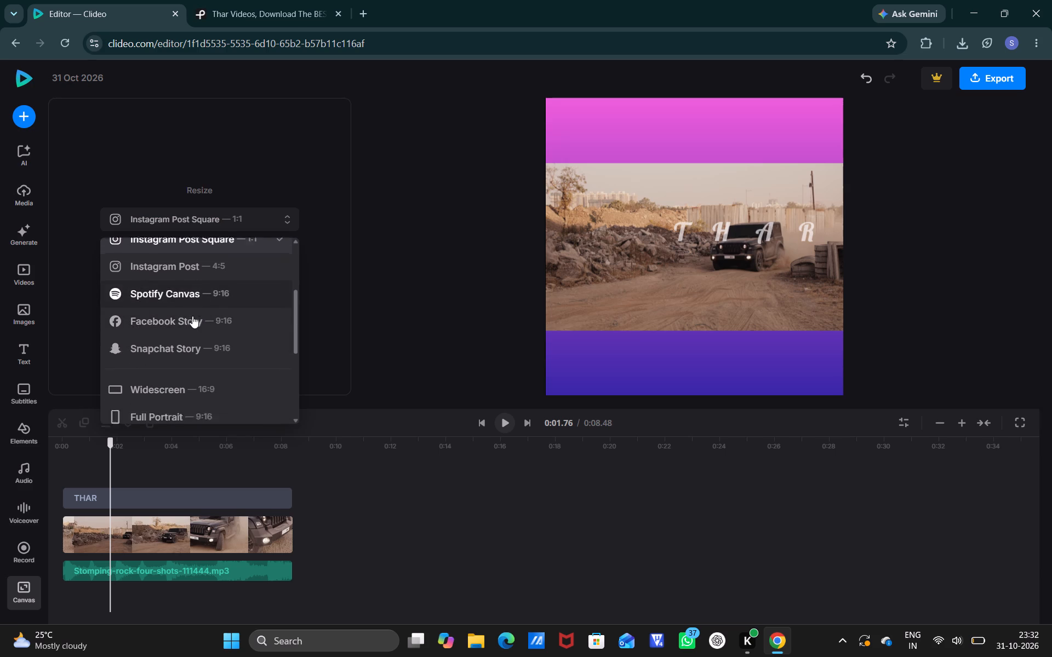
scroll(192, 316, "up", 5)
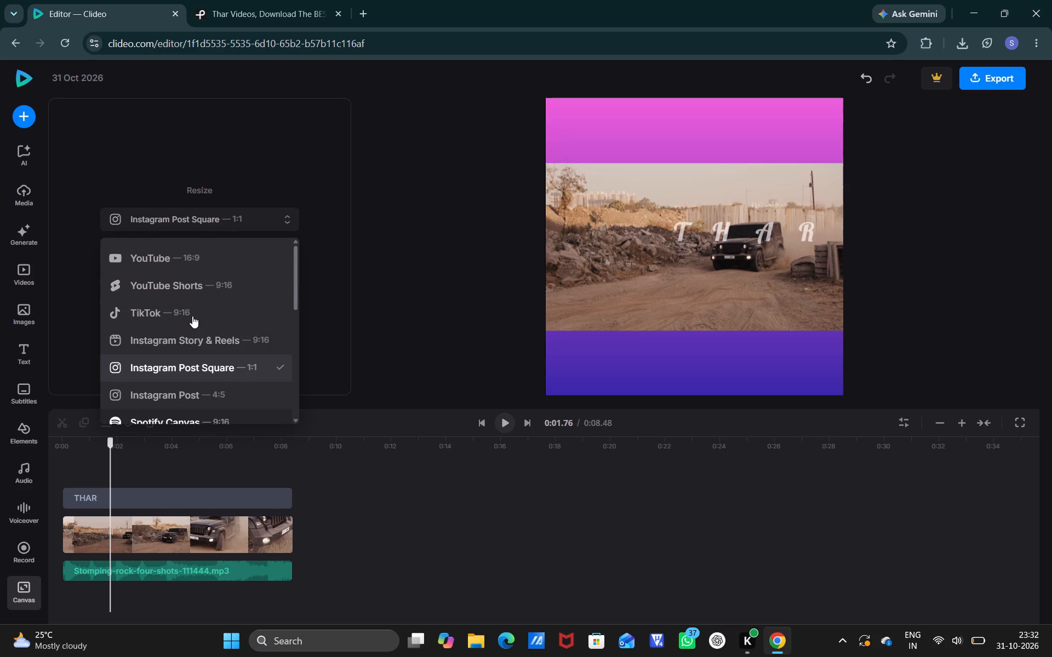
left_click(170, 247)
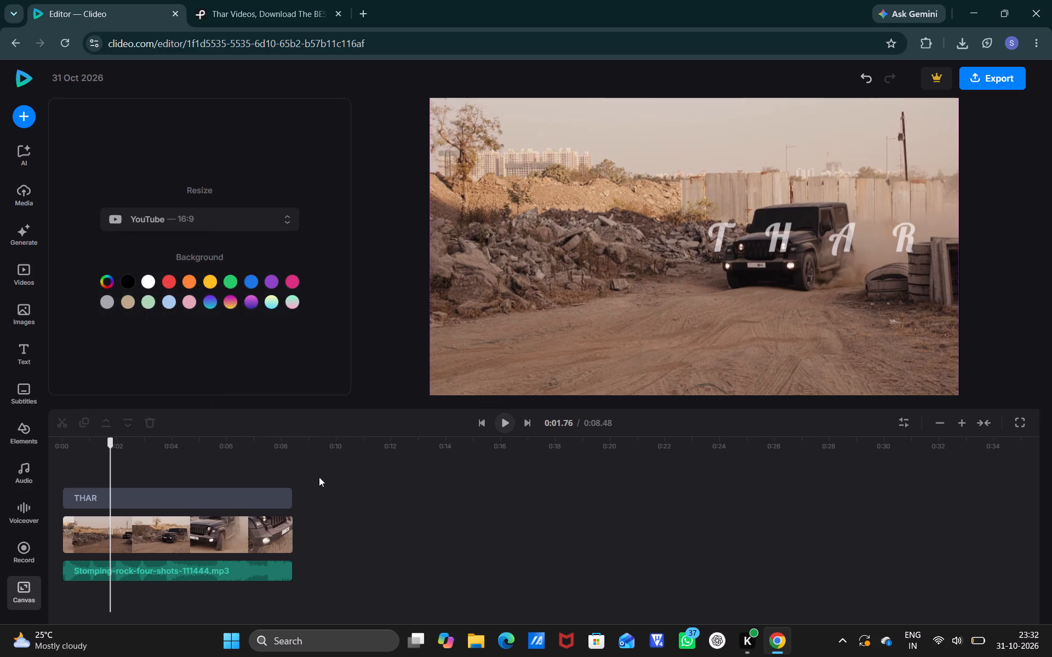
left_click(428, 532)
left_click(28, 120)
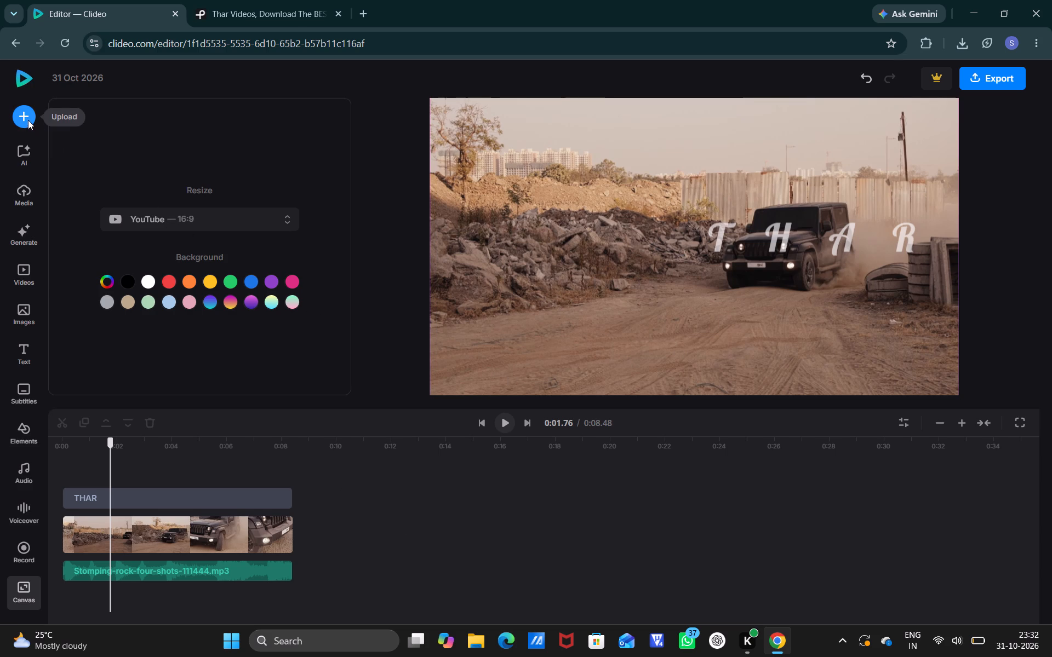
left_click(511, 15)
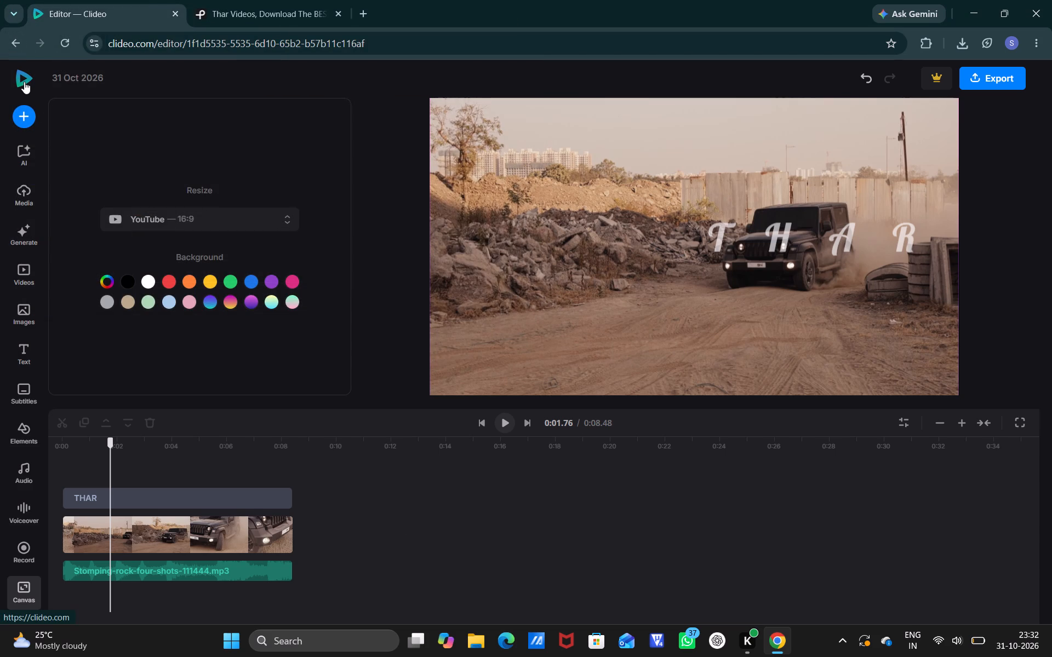
Resume the video playback and move the THAR title leftward to near the centre of the frame.
left_click(515, 421)
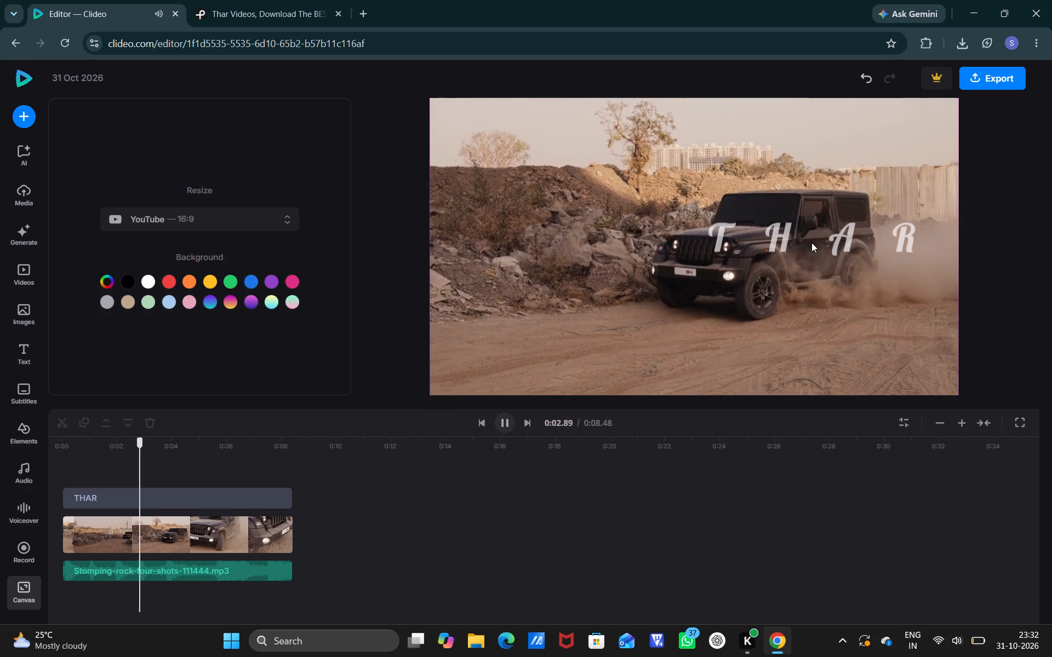
left_click(805, 239)
left_click_drag(805, 239, 685, 244)
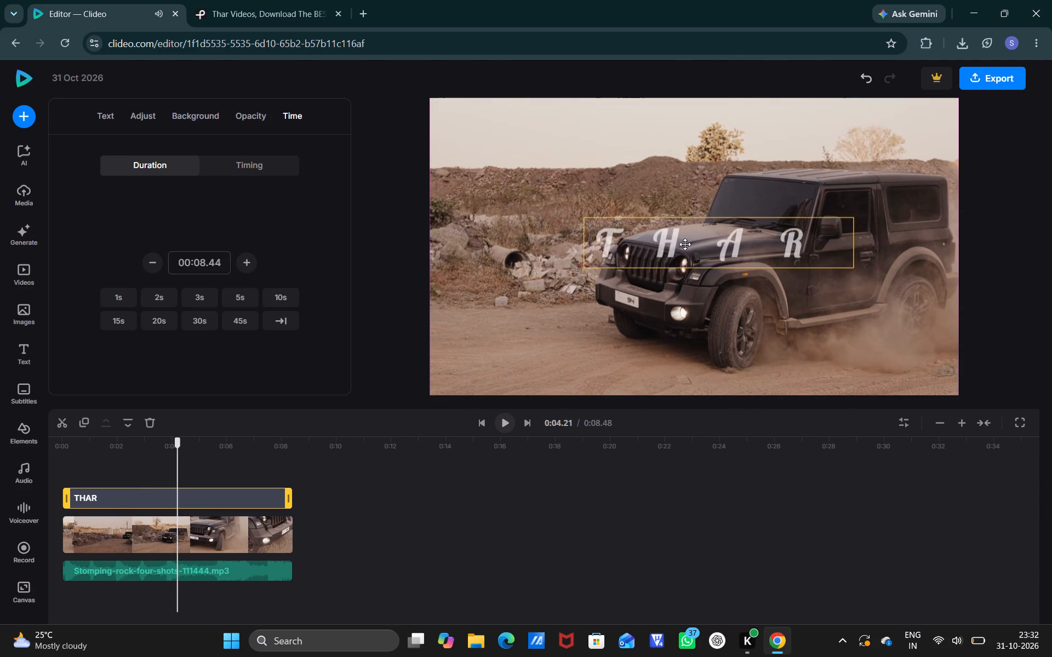
Position the THAR title at mid-height of the video frame, slightly right of its centre.
left_click_drag(685, 244, 679, 249)
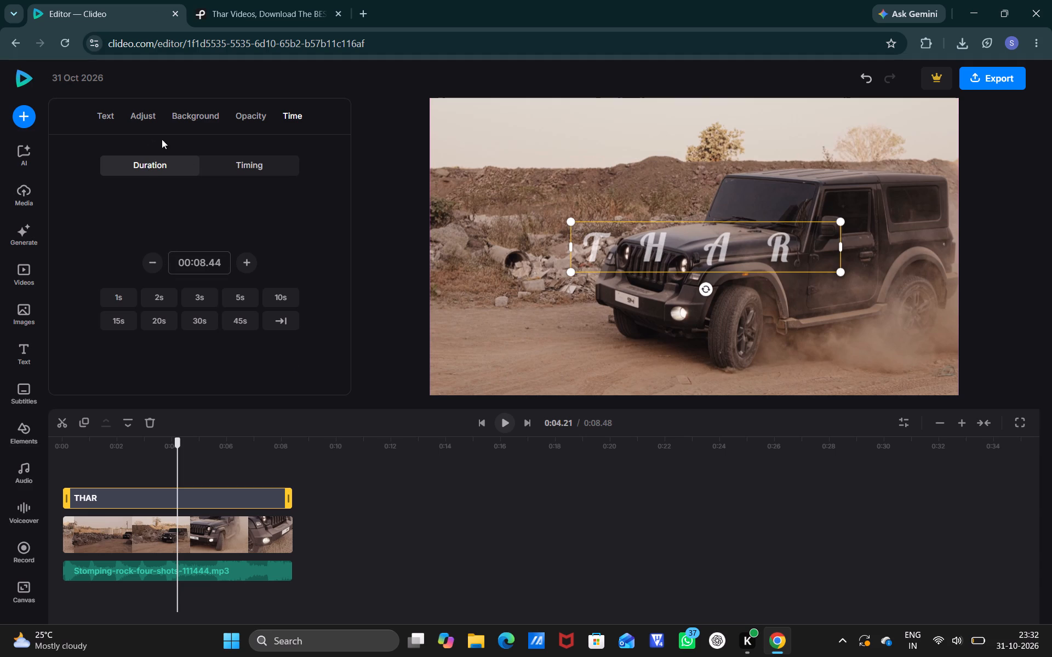
Play the video through and replay it to check the repositioned THAR title and the canvas background during the exit animation.
left_click(510, 433)
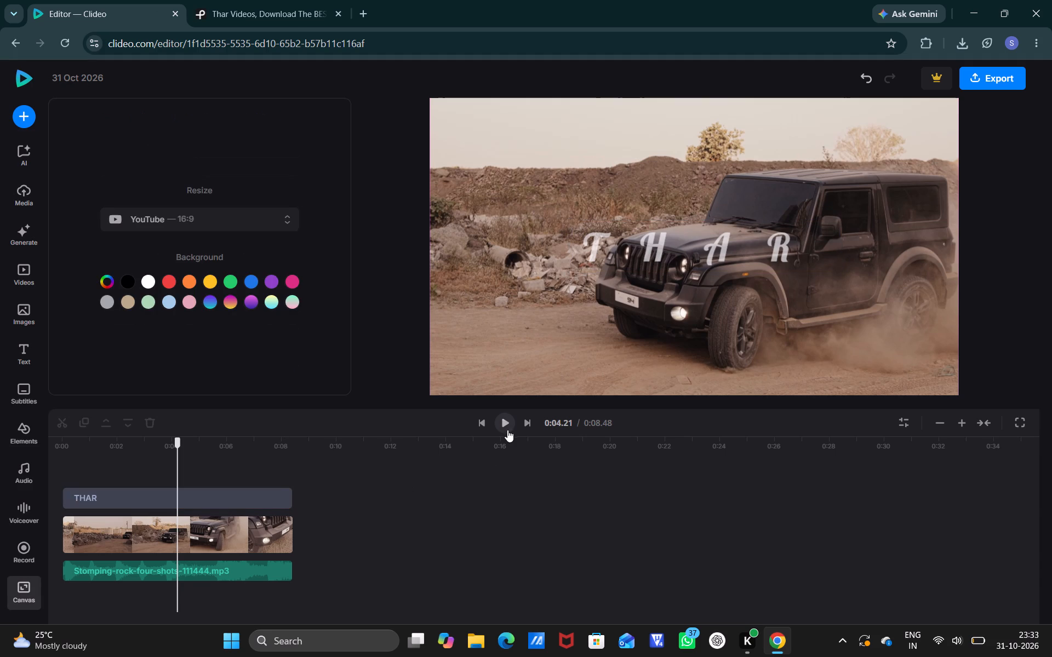
left_click(507, 429)
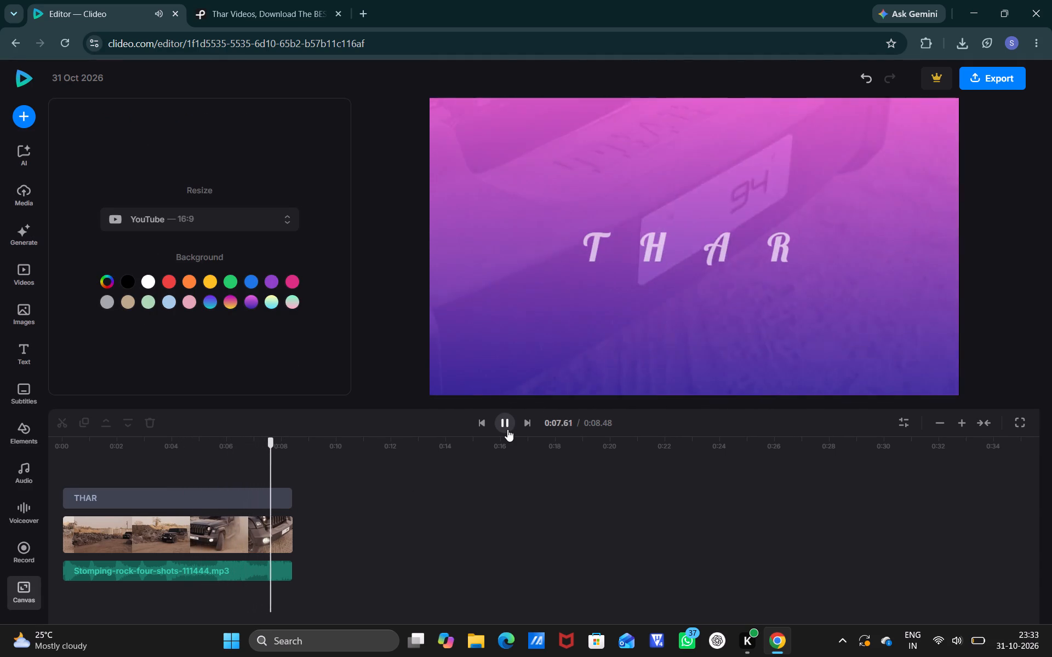
left_click(507, 429)
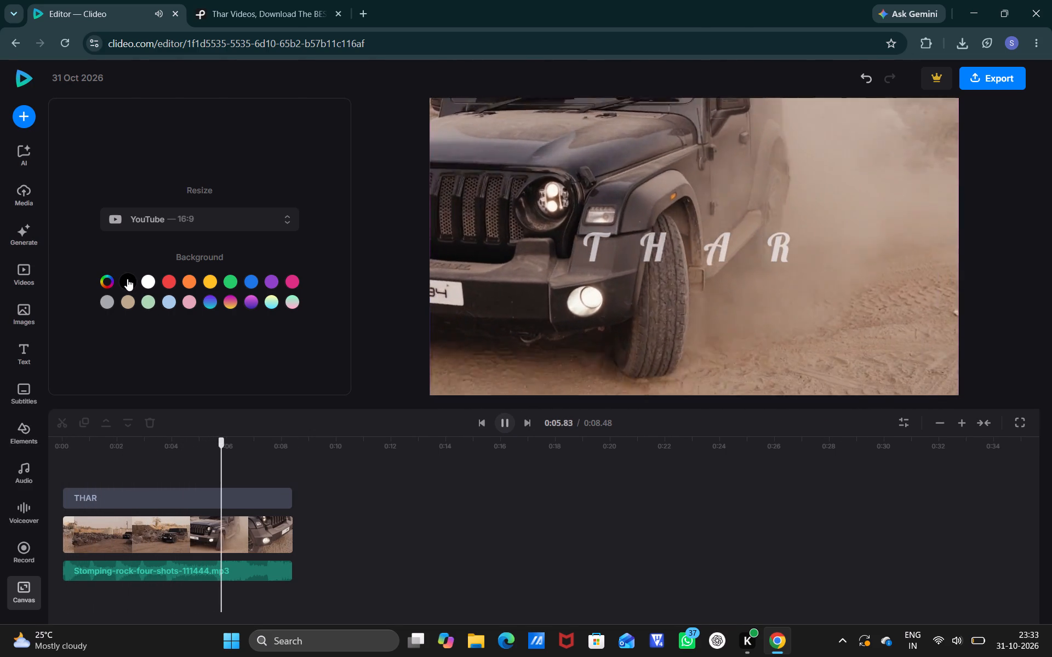
Set the canvas background colour to black.
left_click(127, 279)
left_click(127, 279)
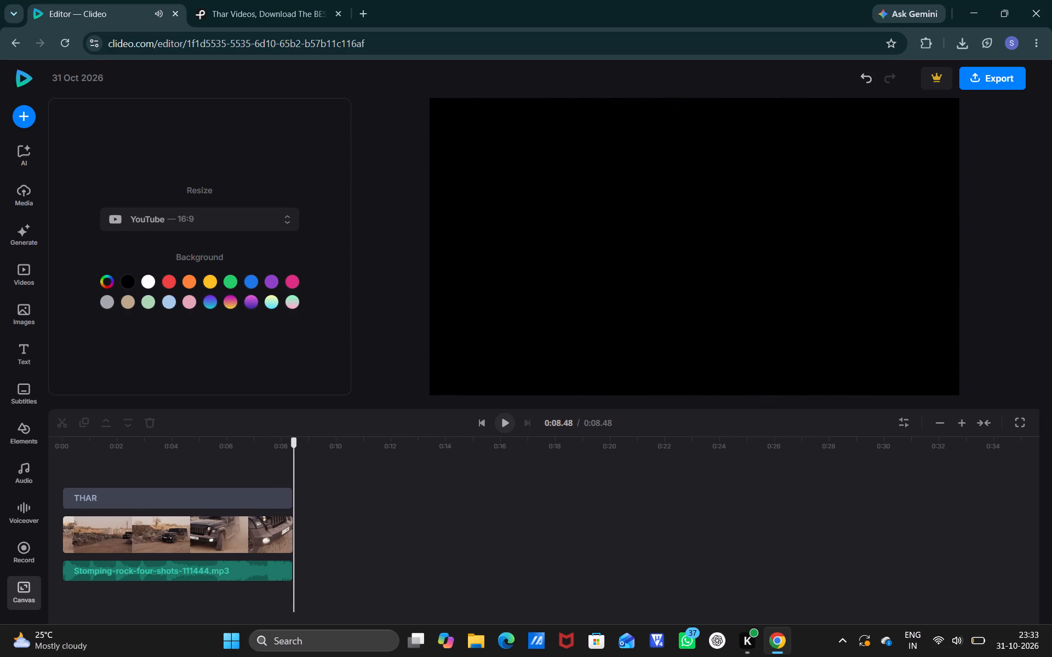
Replay the video several times, including in full screen, to check the THAR title and exit animation against the black canvas background.
left_click(505, 431)
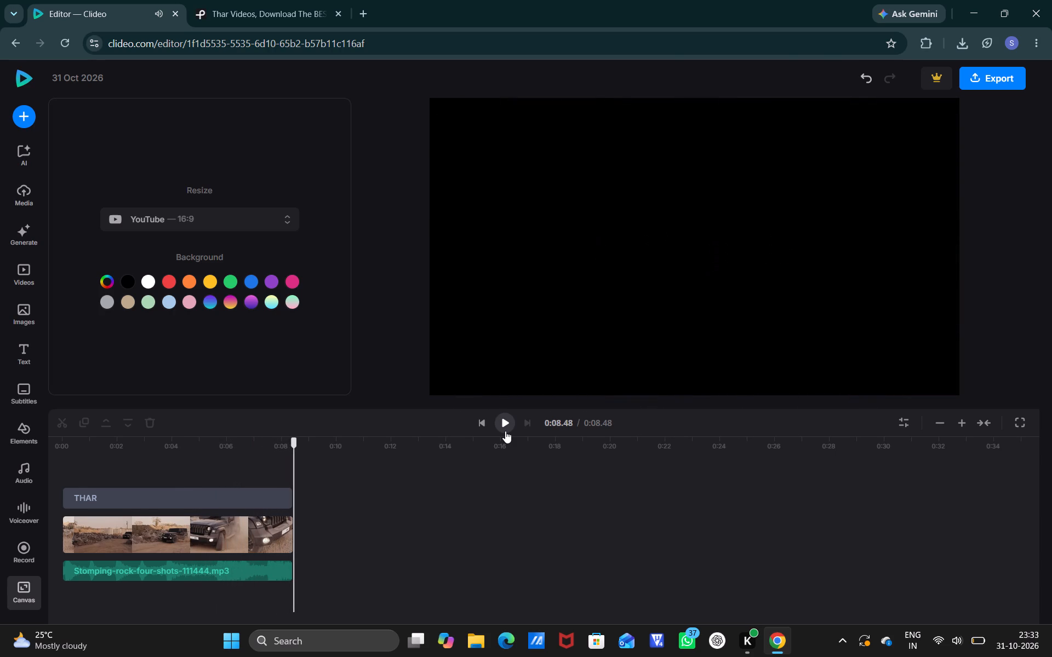
left_click(505, 431)
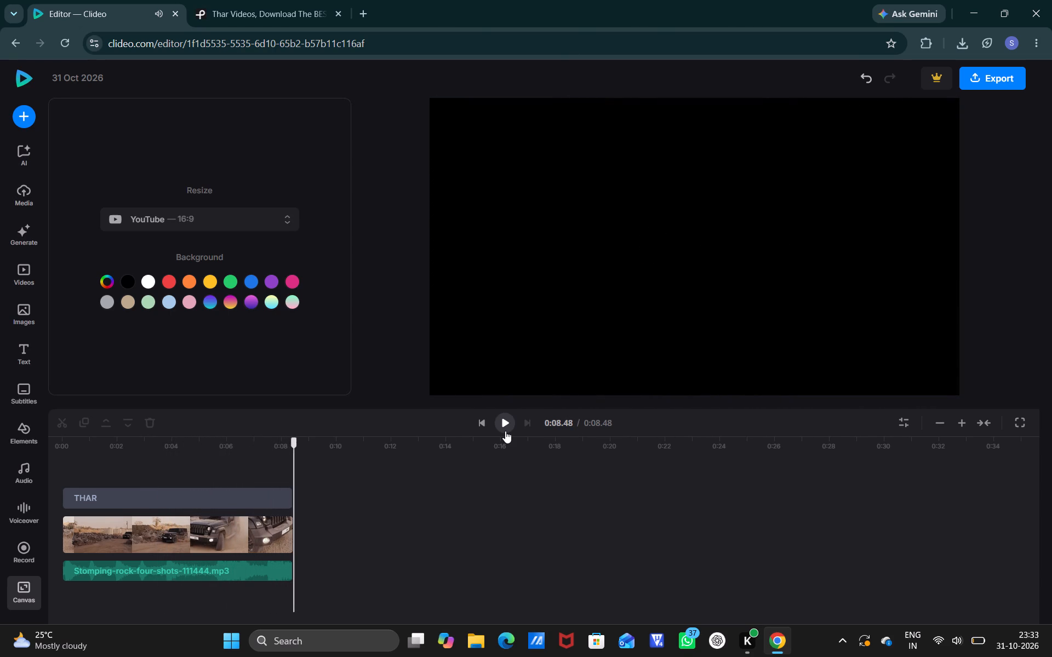
left_click(505, 431)
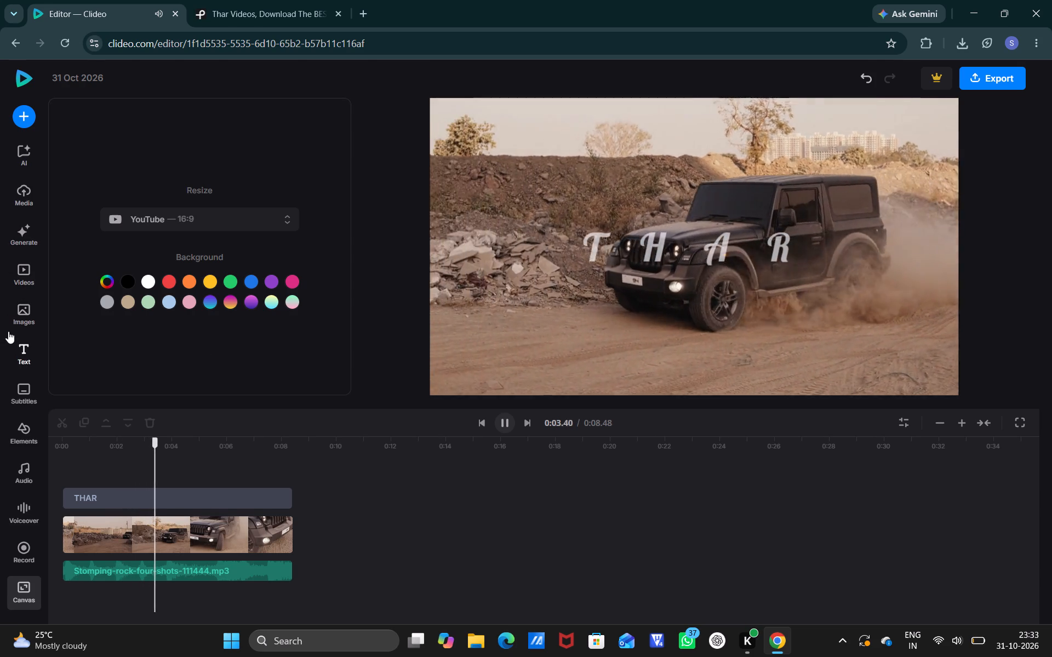
left_click(613, 319)
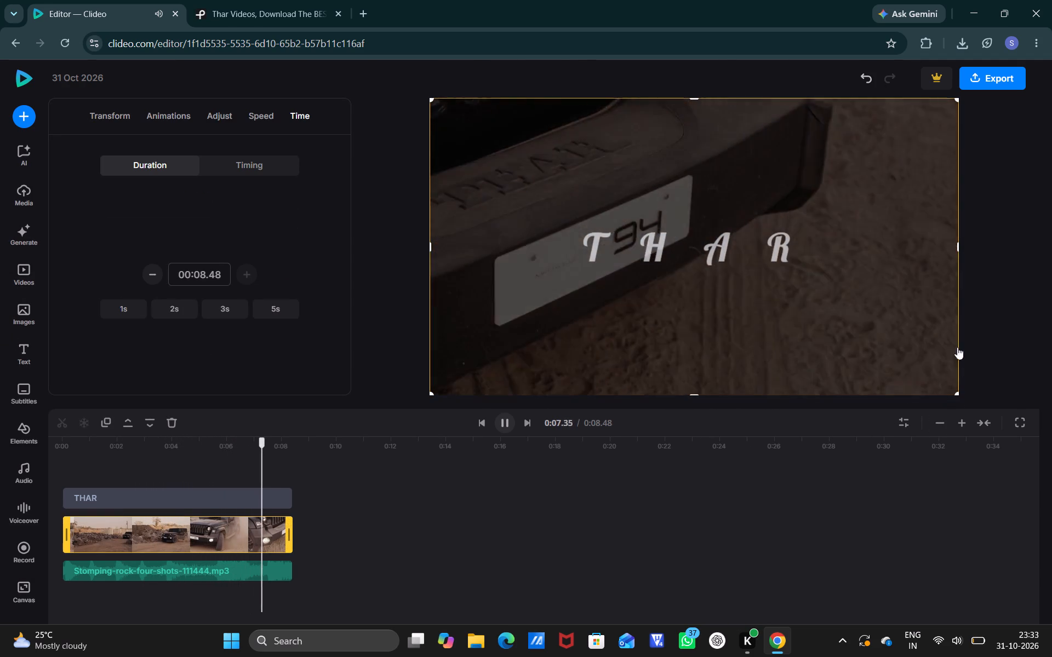
left_click(1025, 419)
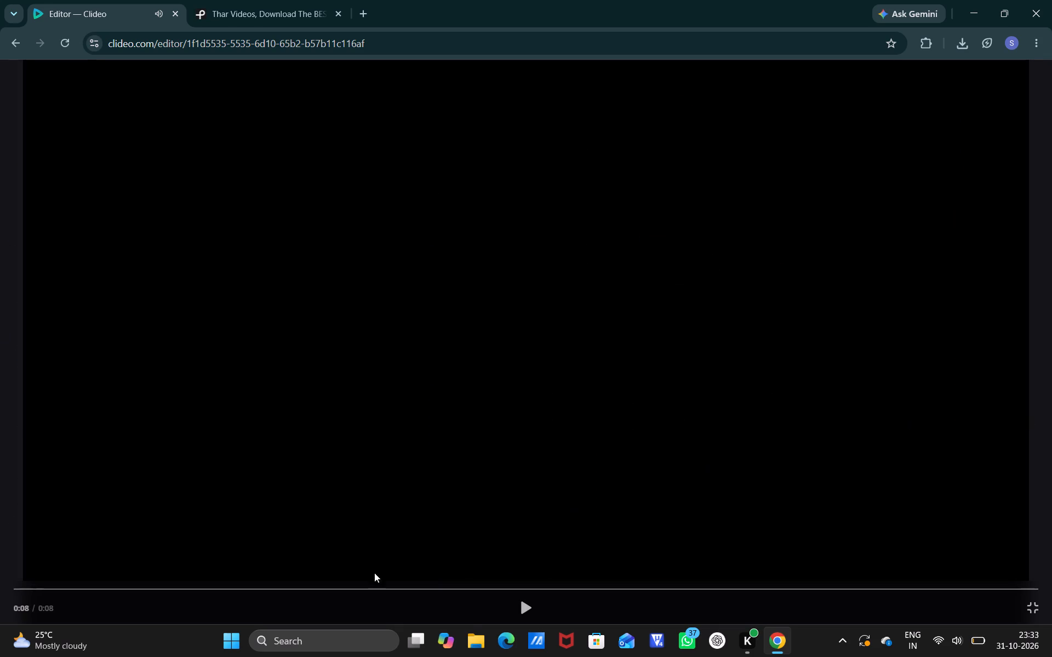
left_click(519, 607)
key("Escape")
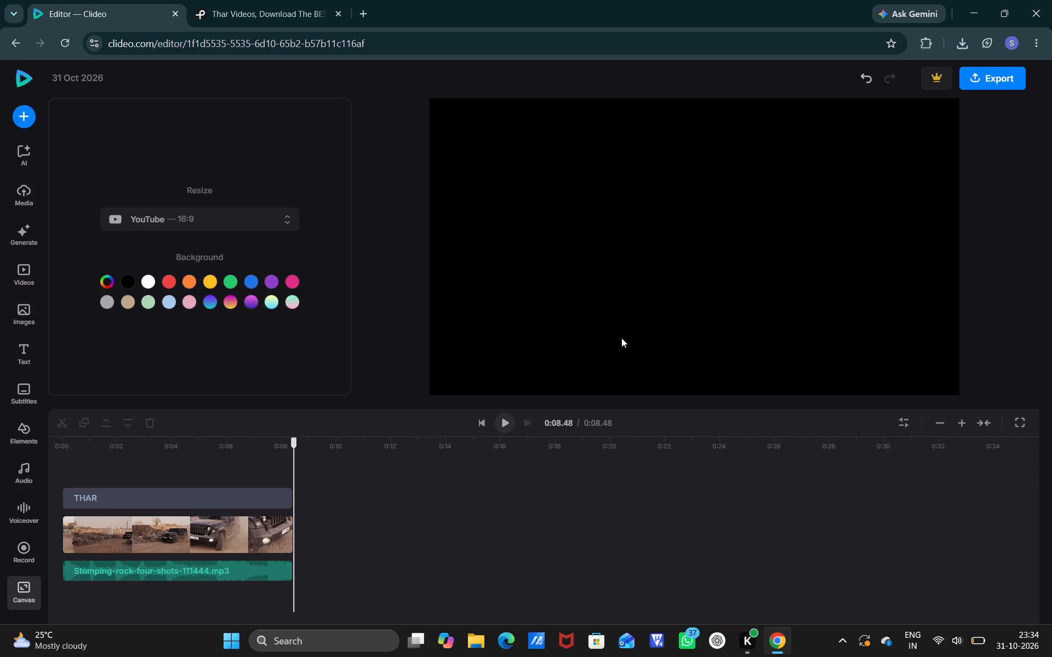
Export the finished video at 720p standard HD quality.
left_click(977, 78)
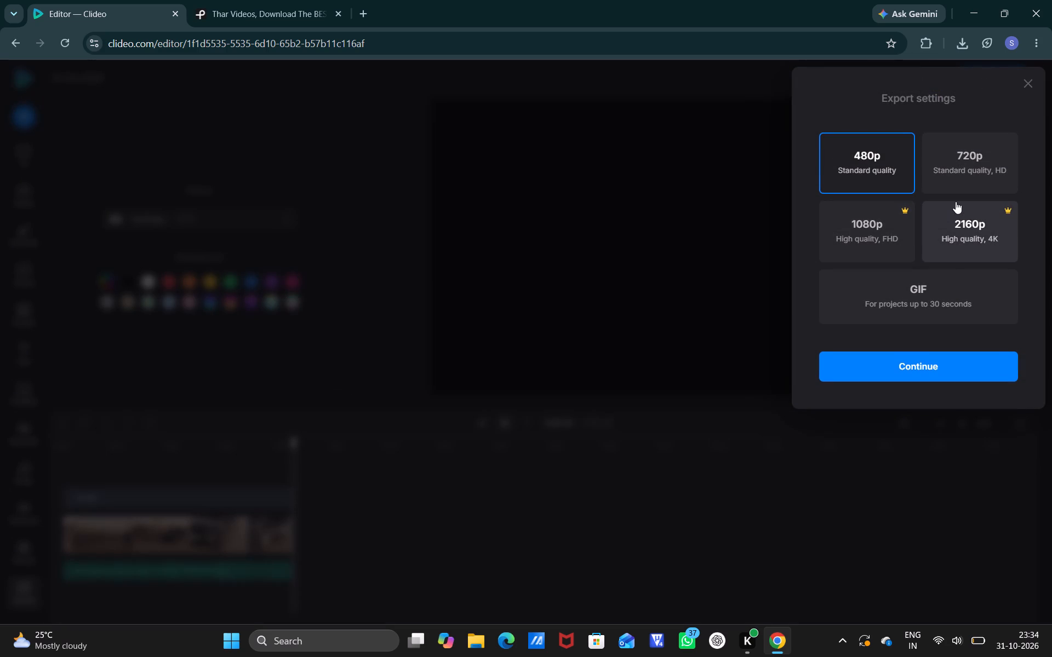
left_click(996, 180)
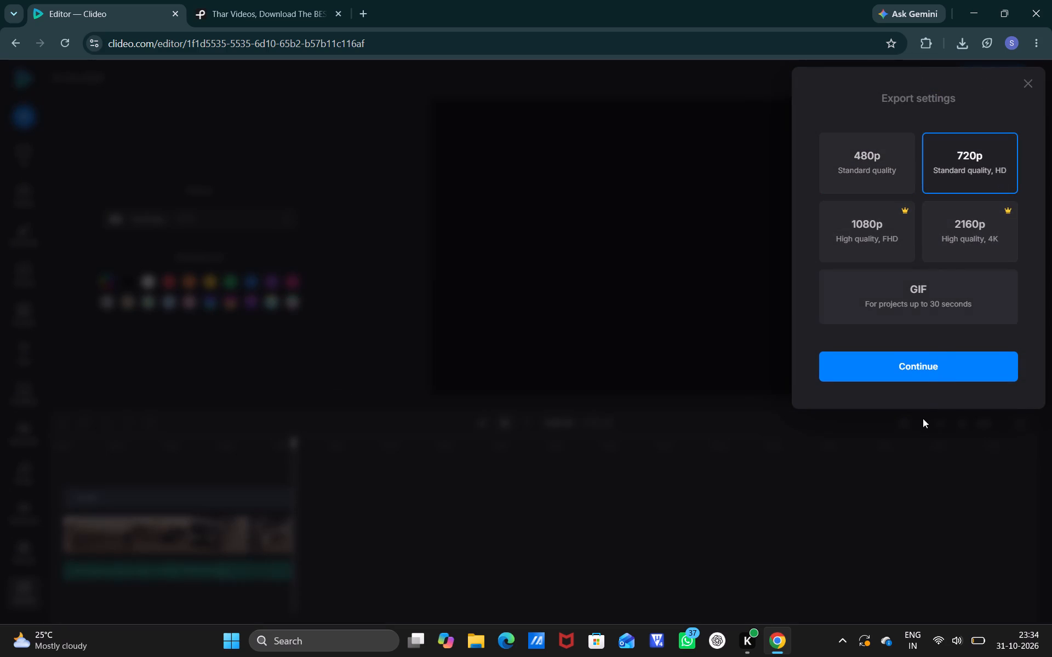
left_click(925, 368)
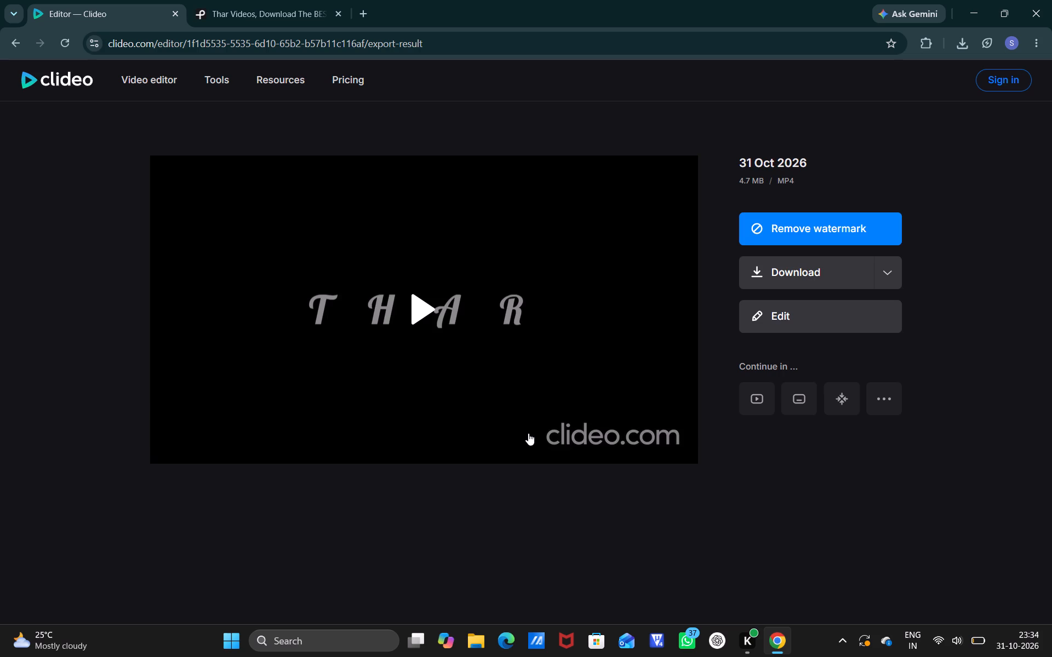
Play the exported video to check the final result.
left_click(418, 320)
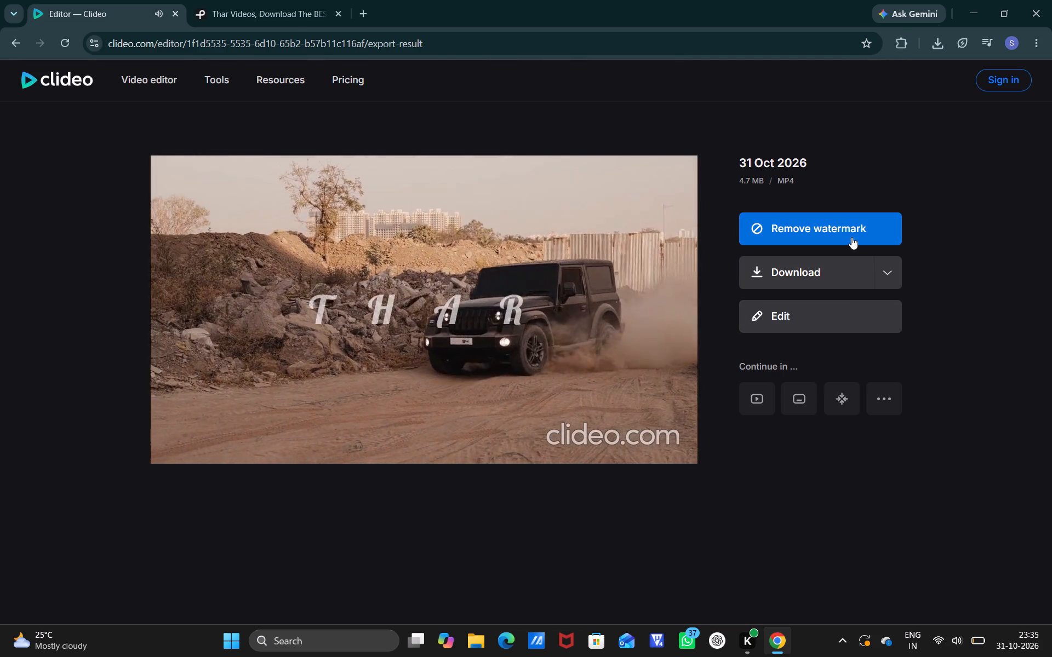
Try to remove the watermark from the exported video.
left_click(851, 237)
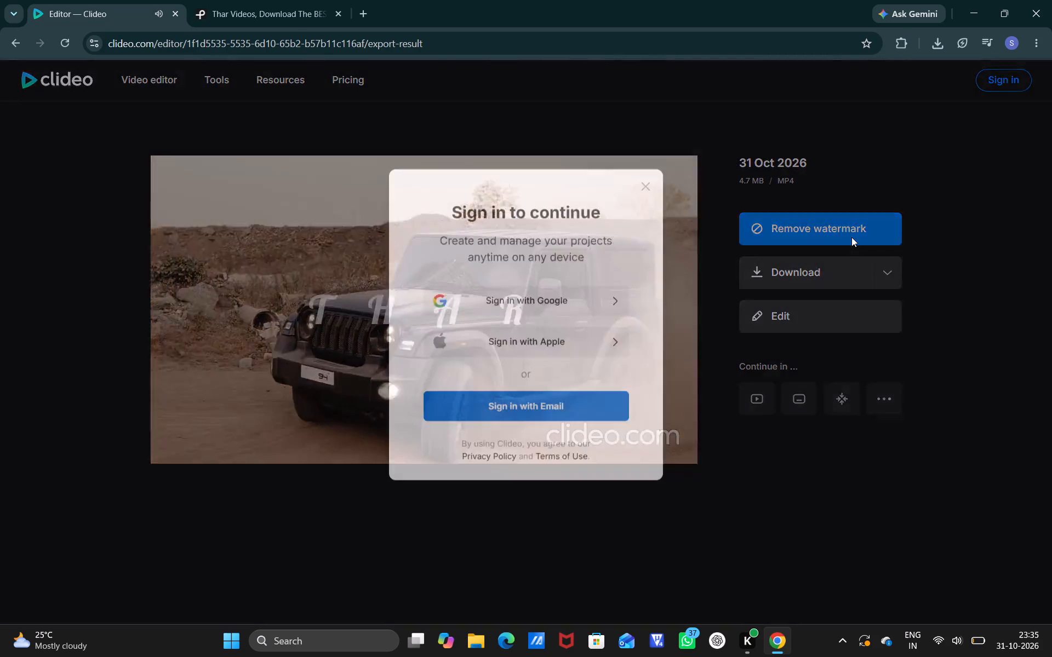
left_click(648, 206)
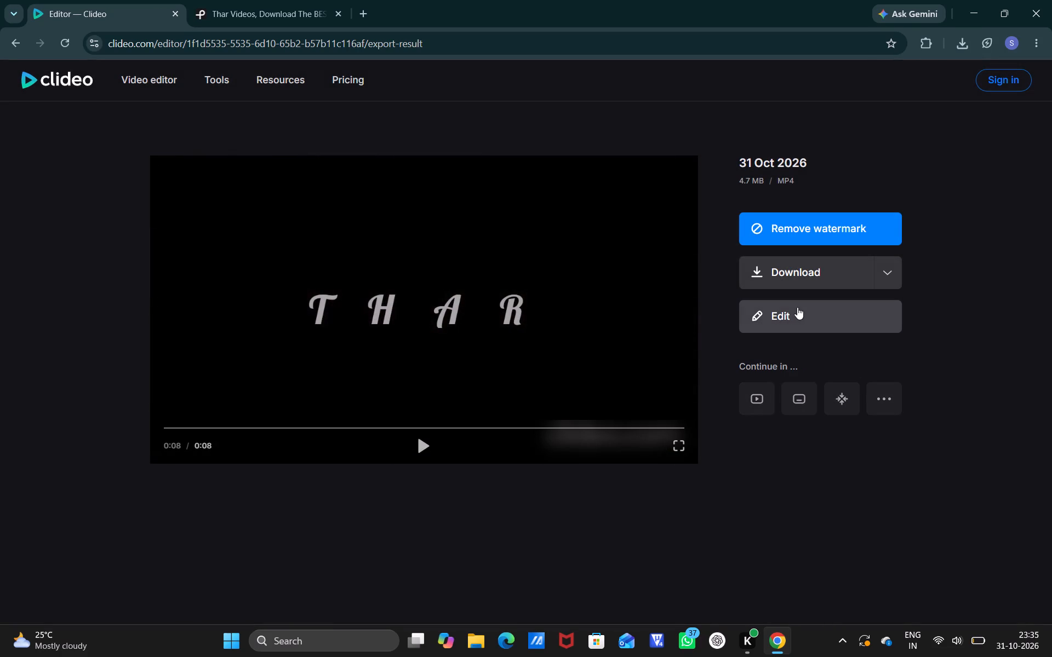
Look at the alternative download destinations for the exported video.
left_click(883, 275)
left_click(883, 275)
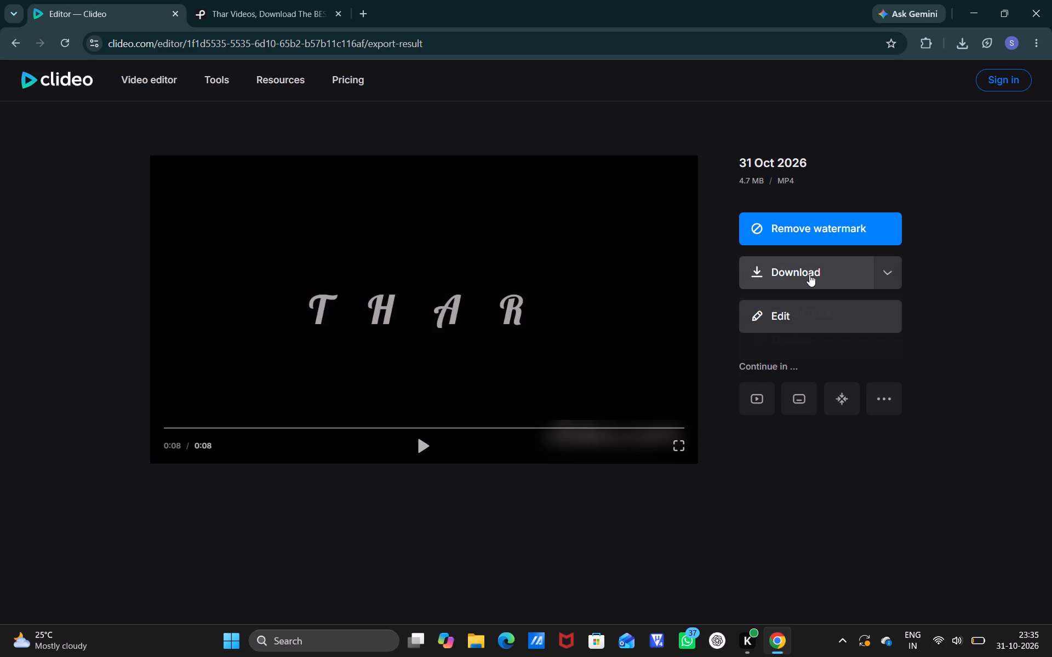